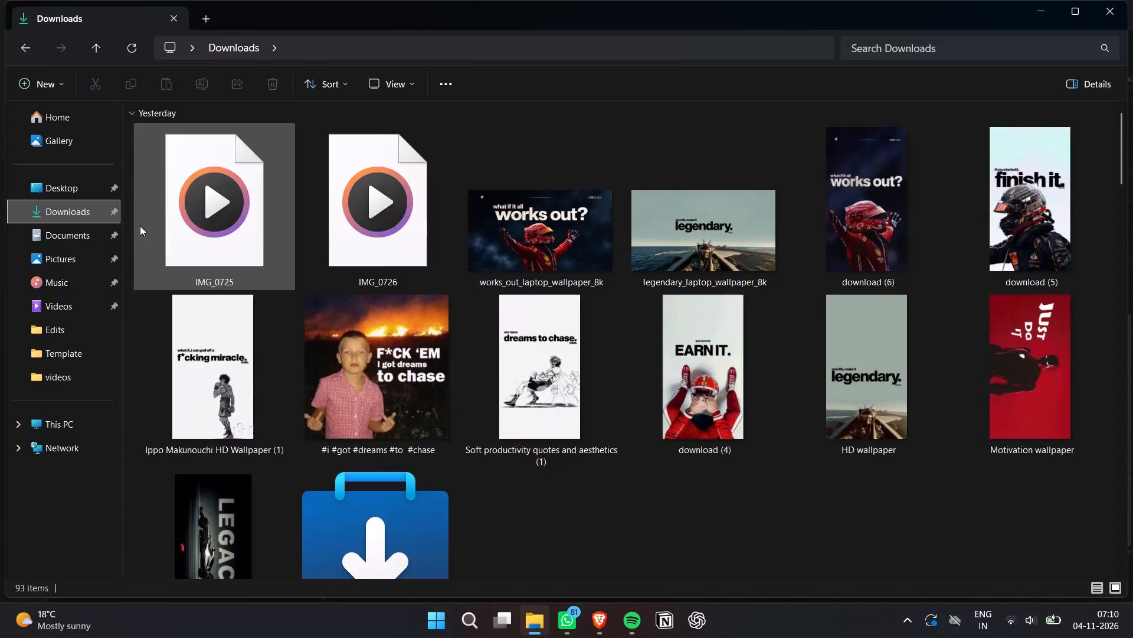
Open the 1103 video from the nested Edits folder on the Desktop and watch it.
{"action": "left_click", "coordinate": [86, 180]}
{"action": "double_click", "coordinate": [202, 132]}
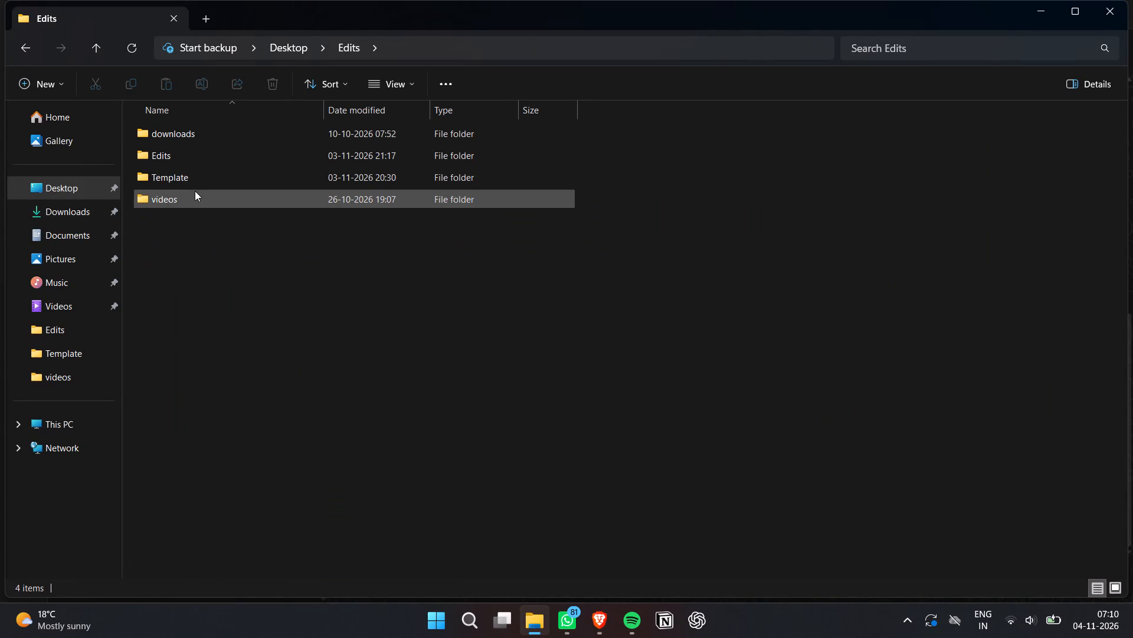
{"action": "double_click", "coordinate": [191, 159]}
{"action": "double_click", "coordinate": [189, 144]}
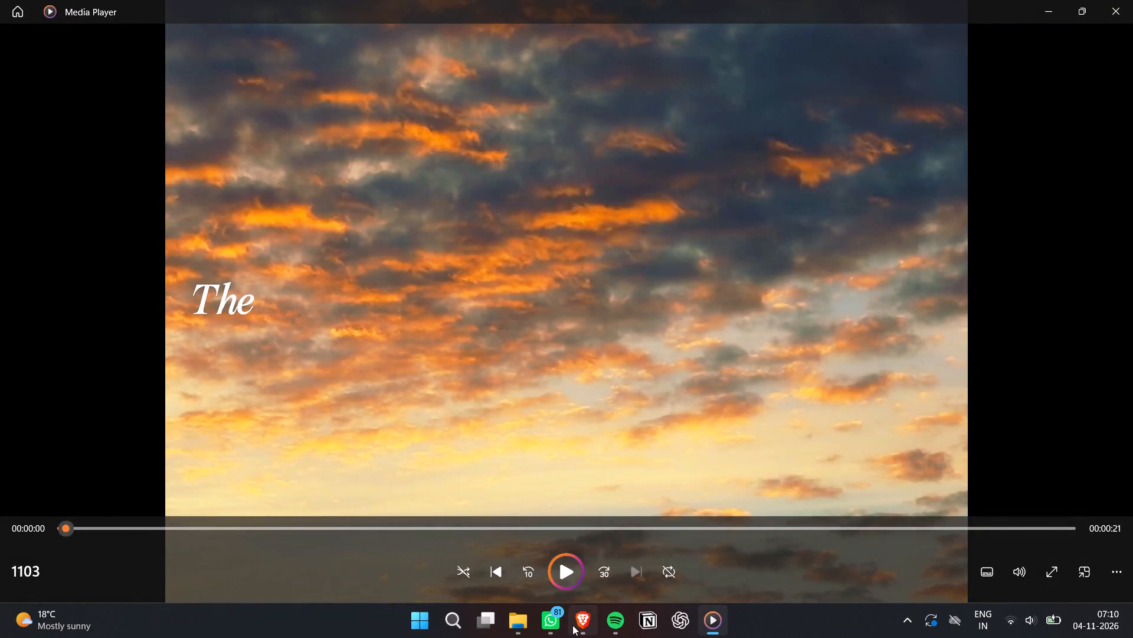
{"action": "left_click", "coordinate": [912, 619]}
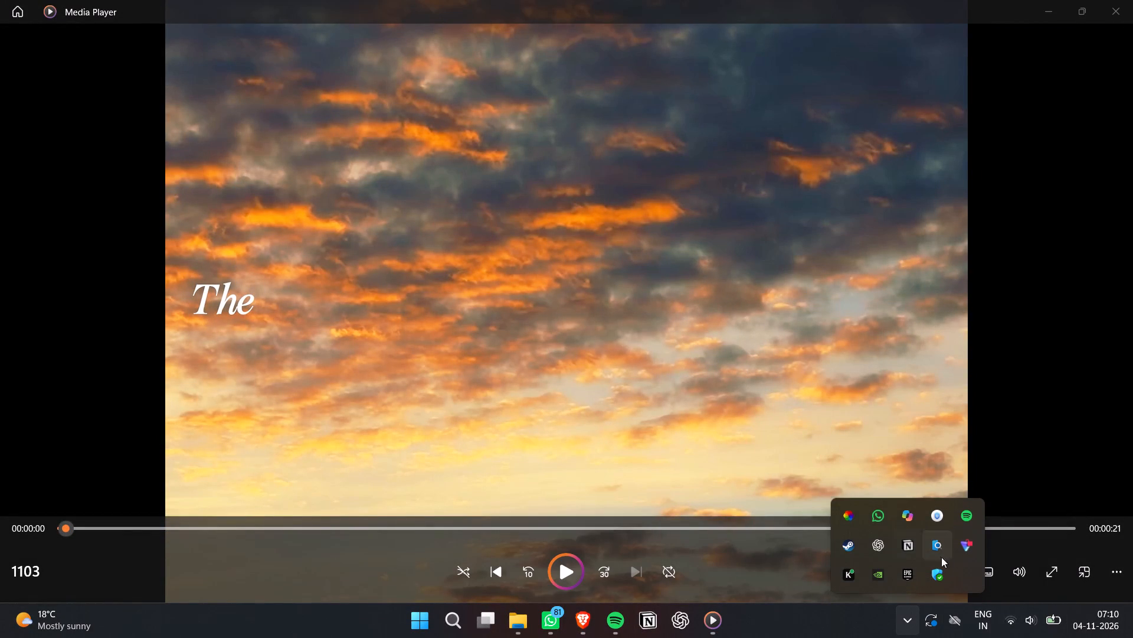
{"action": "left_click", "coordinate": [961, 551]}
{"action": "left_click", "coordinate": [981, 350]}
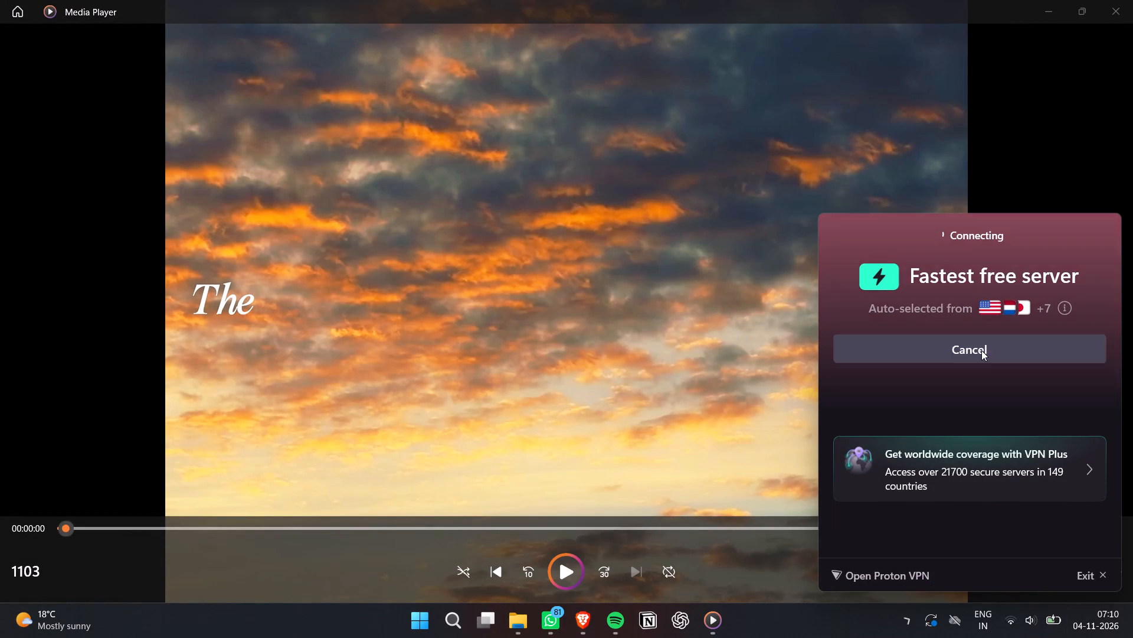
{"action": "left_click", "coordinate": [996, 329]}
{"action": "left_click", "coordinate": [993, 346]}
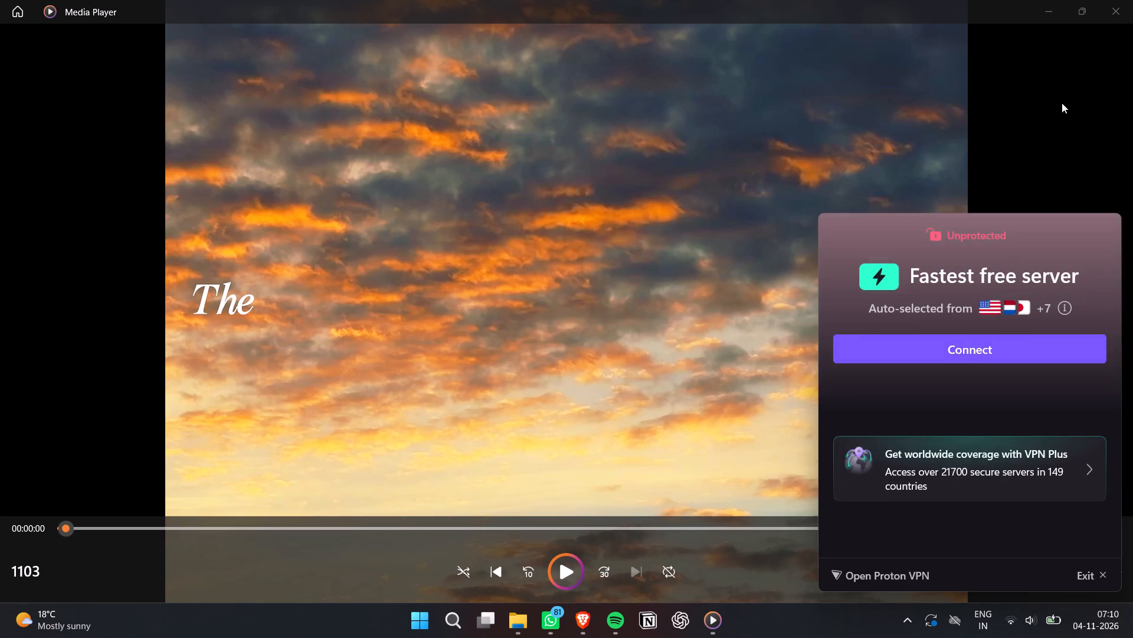
Close the media player window showing the 1103 video.
{"action": "left_click", "coordinate": [1129, 1]}
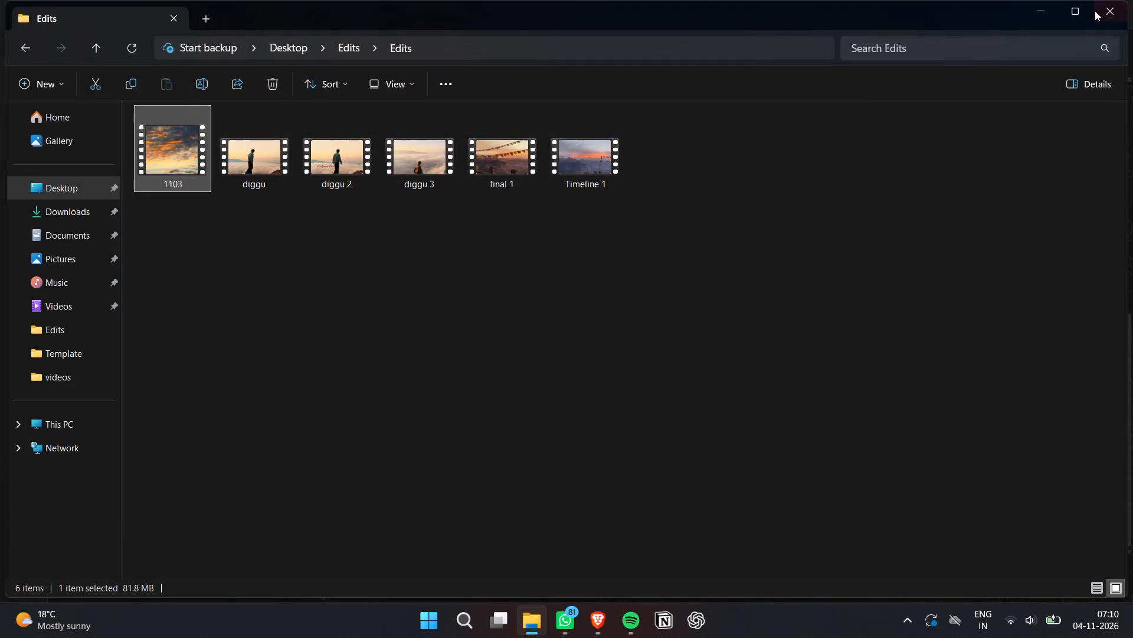
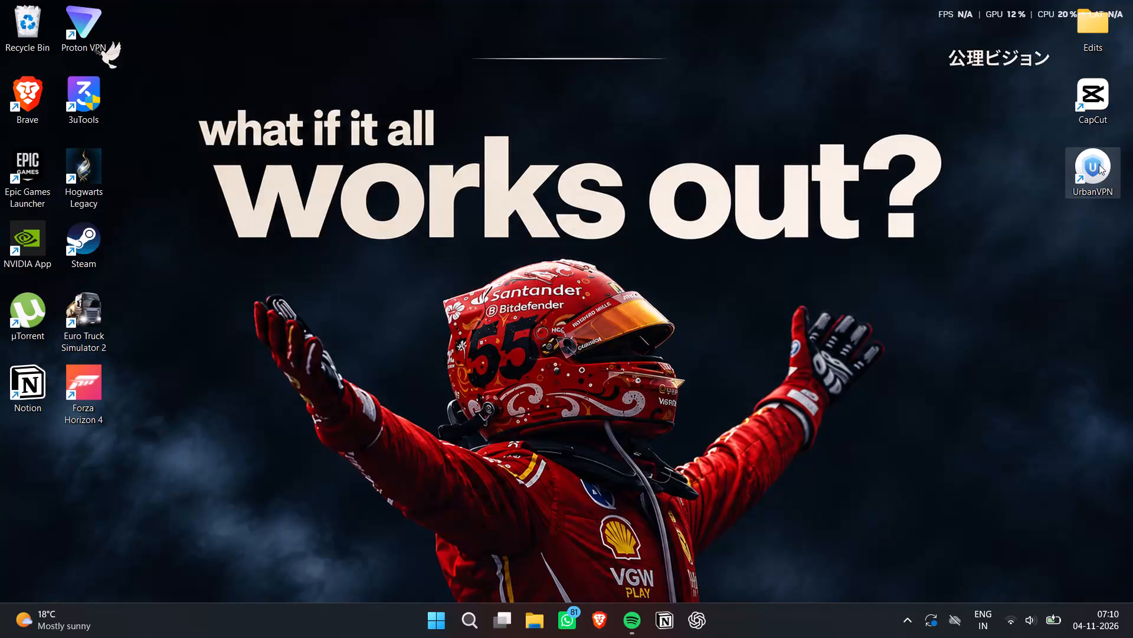
Open UrbanVPN from the desktop, continue with the free version, ignore the premium offer and connect to Russia.
{"action": "double_click", "coordinate": [1099, 166]}
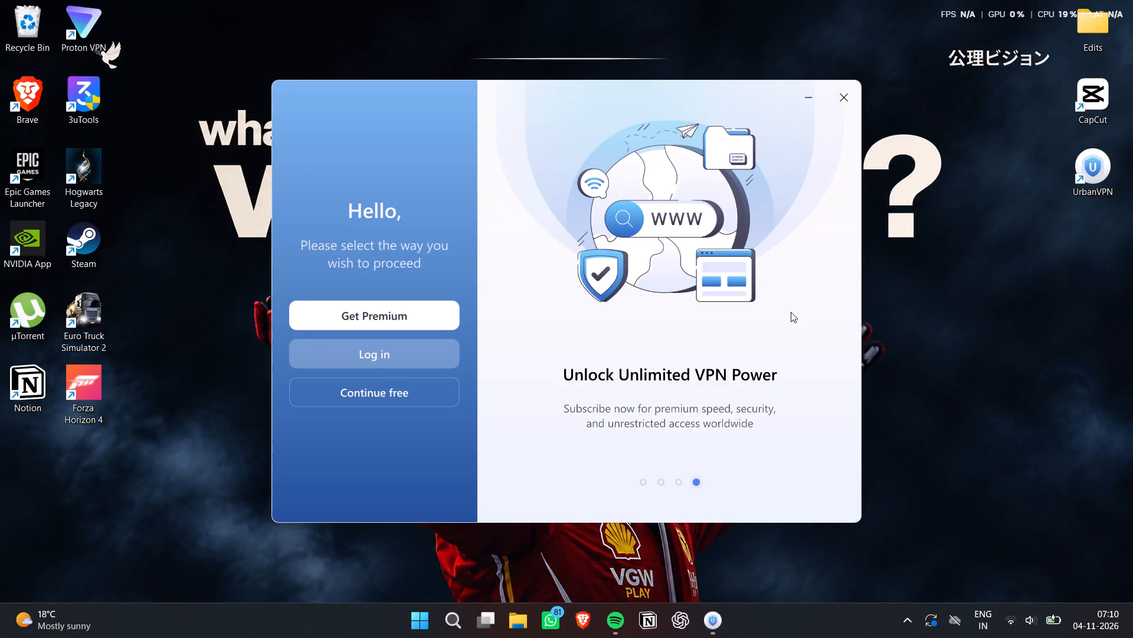
{"action": "left_click", "coordinate": [417, 385]}
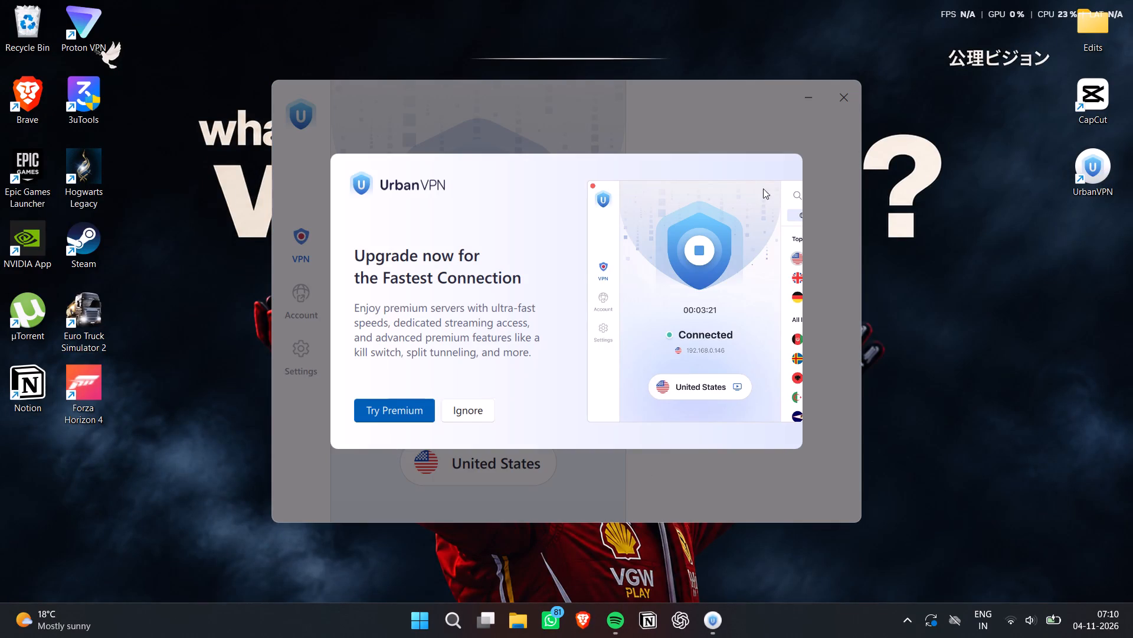
{"action": "left_click", "coordinate": [466, 407]}
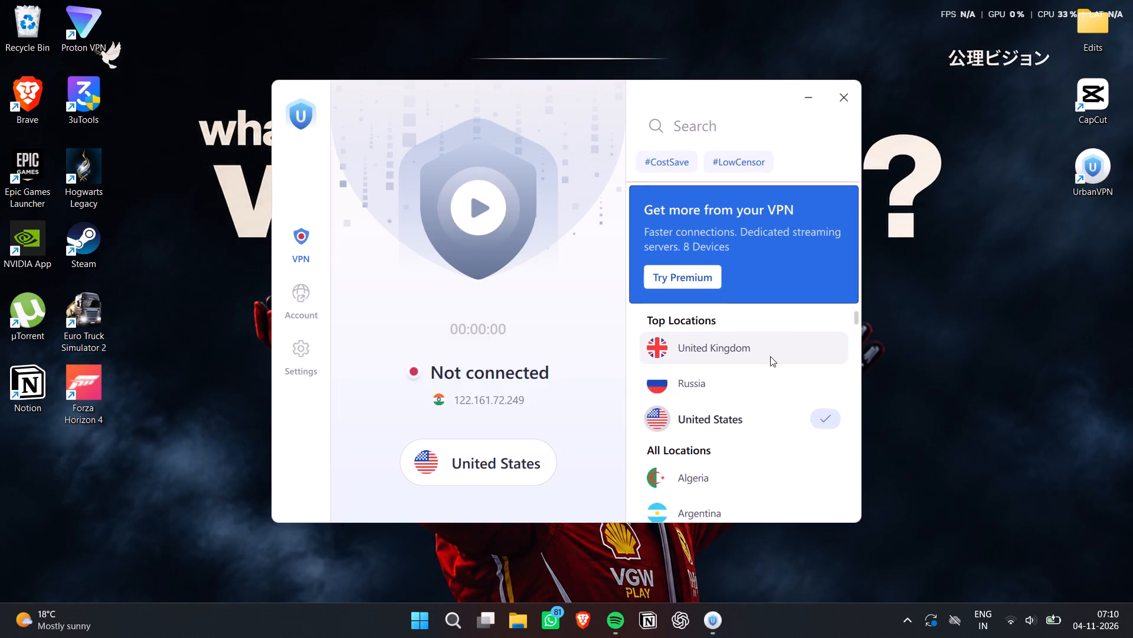
{"action": "left_click", "coordinate": [701, 395]}
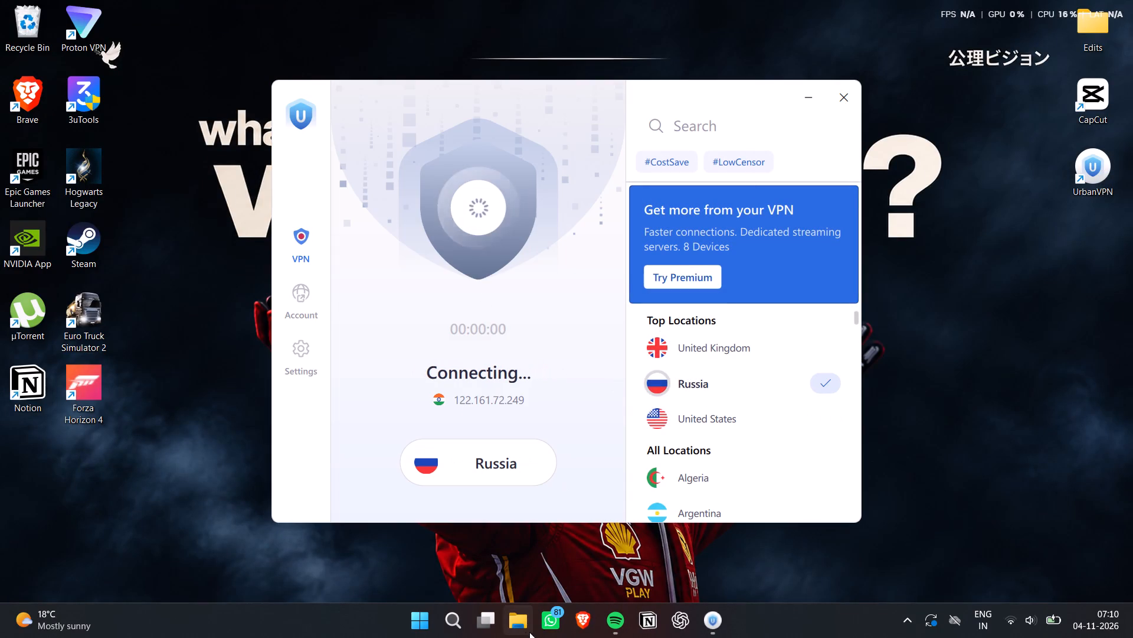
Switch to Spotify and play Asal G, followed by 11K, from the Best of seedhe maut playlist.
{"action": "left_click", "coordinate": [613, 632]}
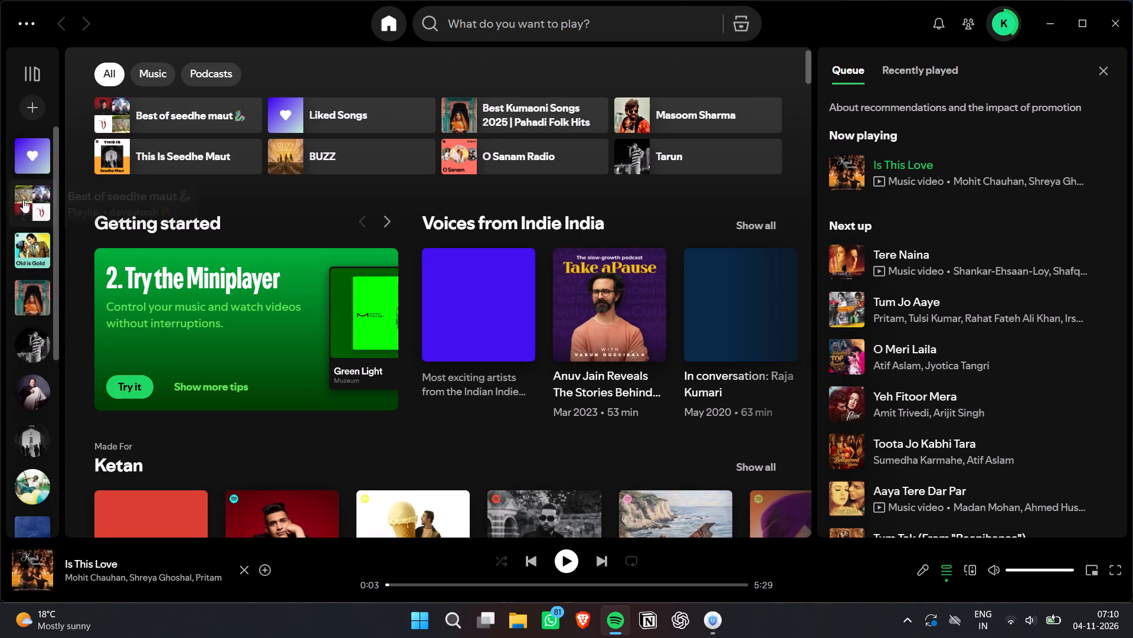
{"action": "left_click", "coordinate": [24, 199]}
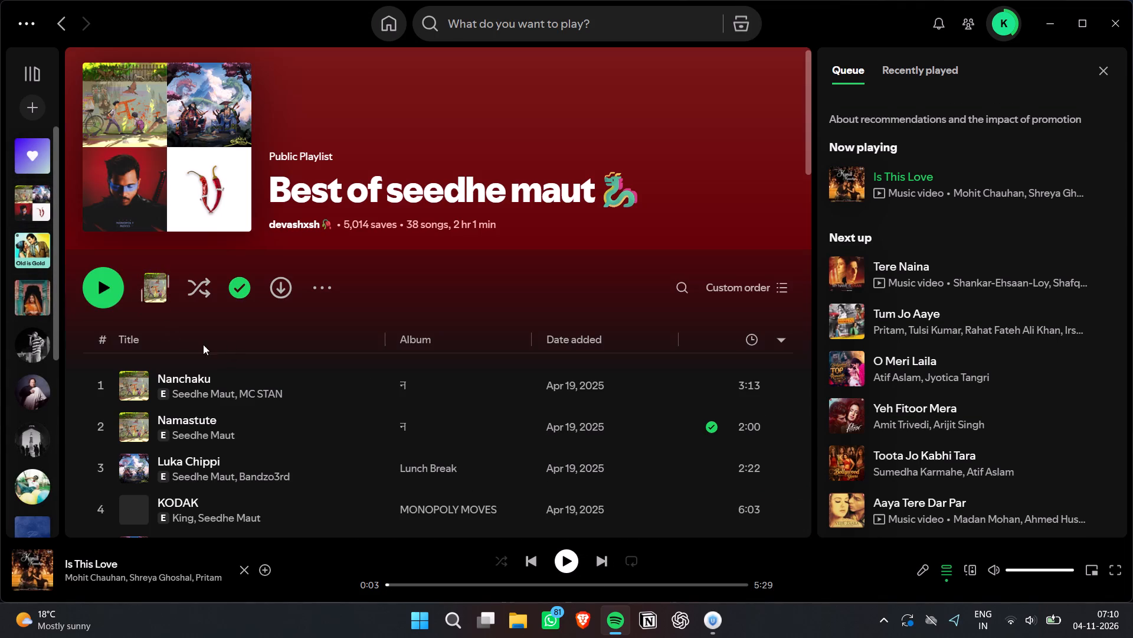
{"action": "scroll", "coordinate": [179, 361], "scroll_direction": "down", "scroll_amount": 2}
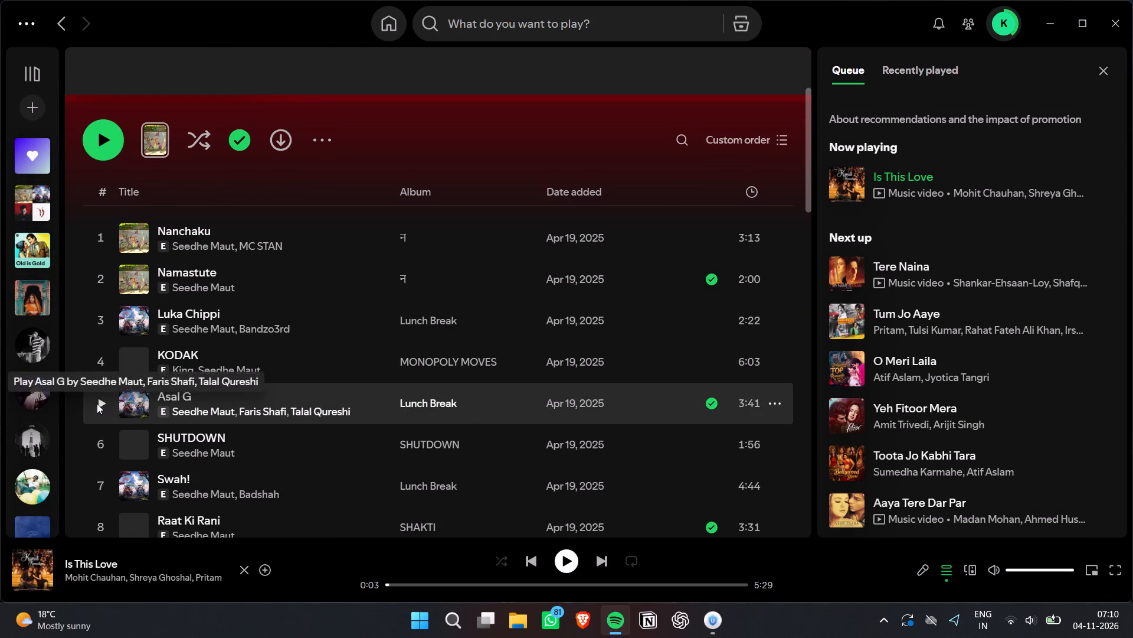
{"action": "left_click", "coordinate": [97, 403]}
{"action": "scroll", "coordinate": [277, 357], "scroll_direction": "down", "scroll_amount": 3}
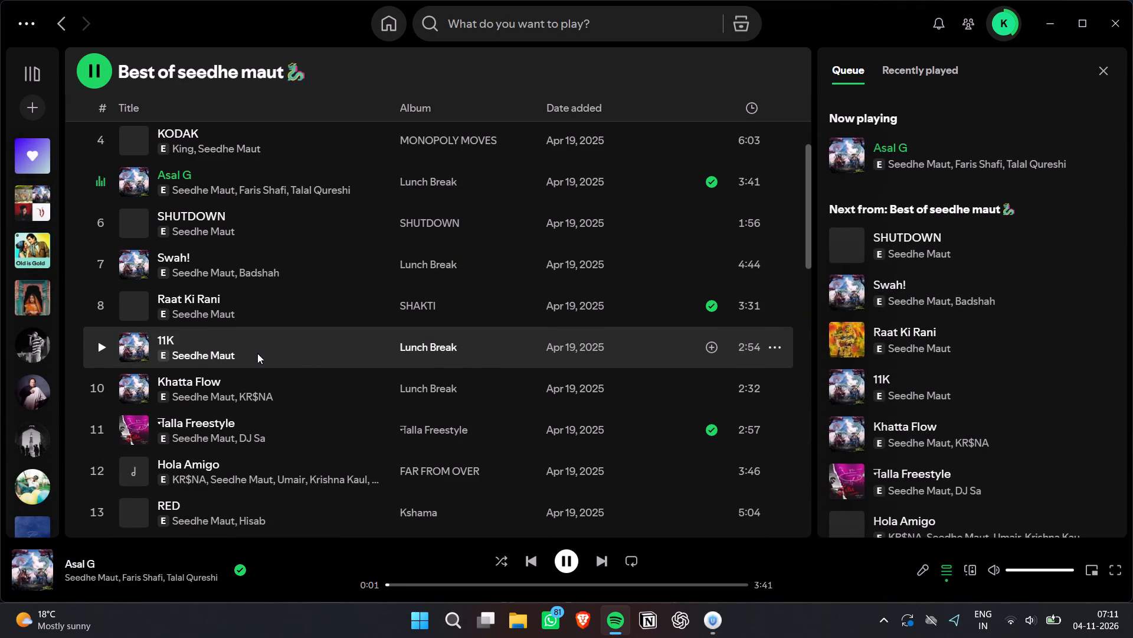
{"action": "left_click", "coordinate": [108, 341]}
{"action": "left_click", "coordinate": [97, 347]}
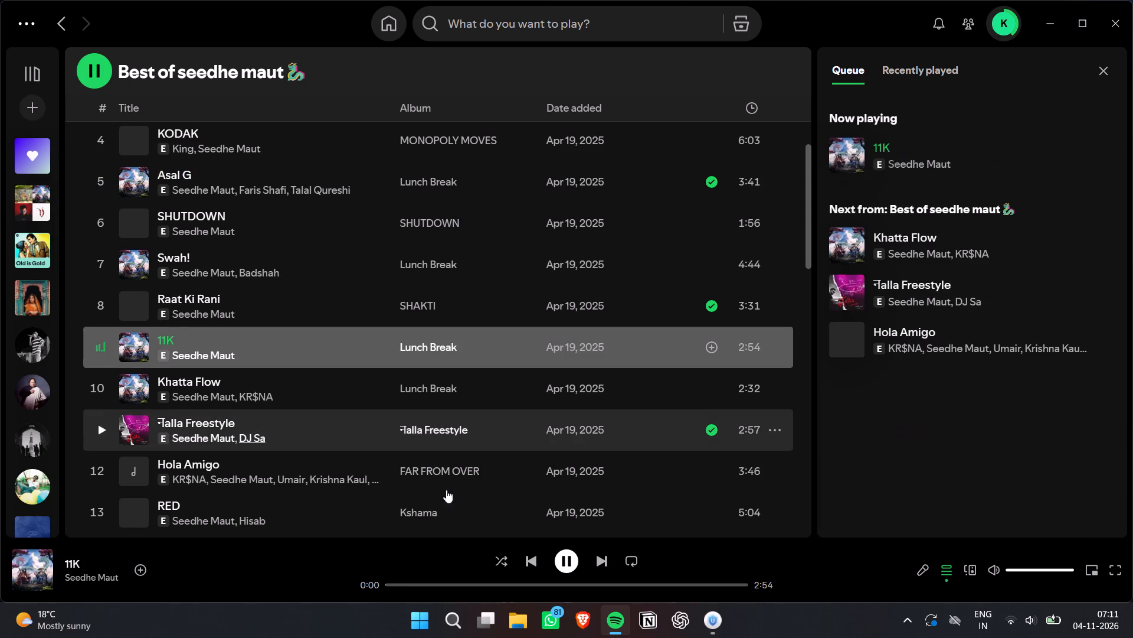
Bring up UrbanVPN to check its connection, and minimise both its window and Spotify's.
{"action": "left_click", "coordinate": [724, 625]}
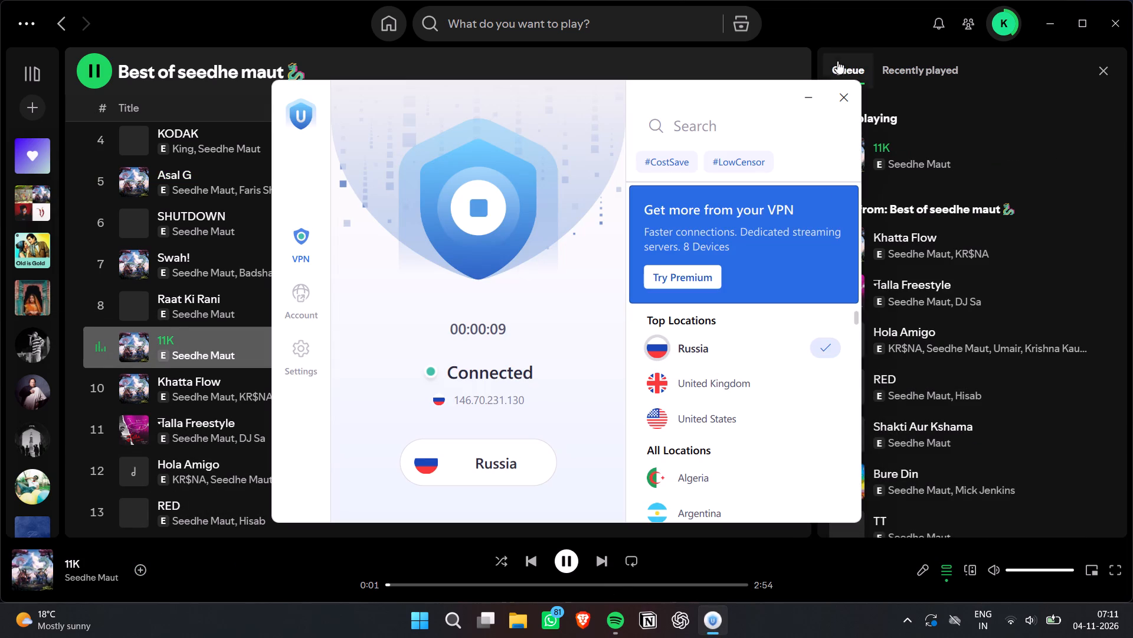
{"action": "left_click", "coordinate": [811, 100]}
{"action": "left_click", "coordinate": [1036, 34]}
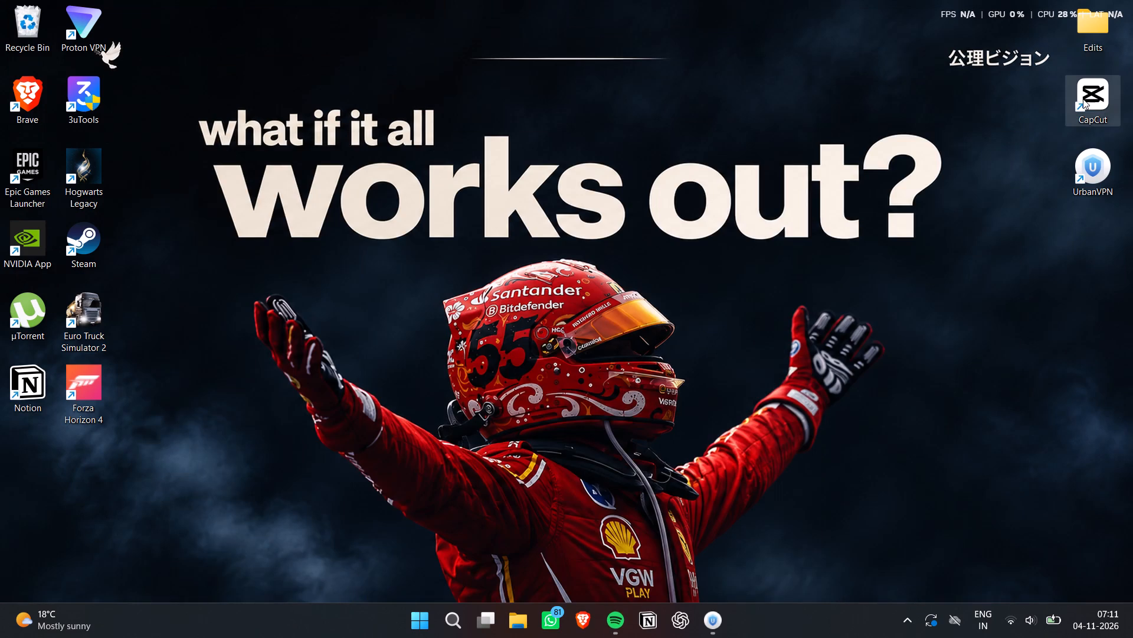
Launch CapCut from the desktop and open the 1103 project.
{"action": "double_click", "coordinate": [1083, 99]}
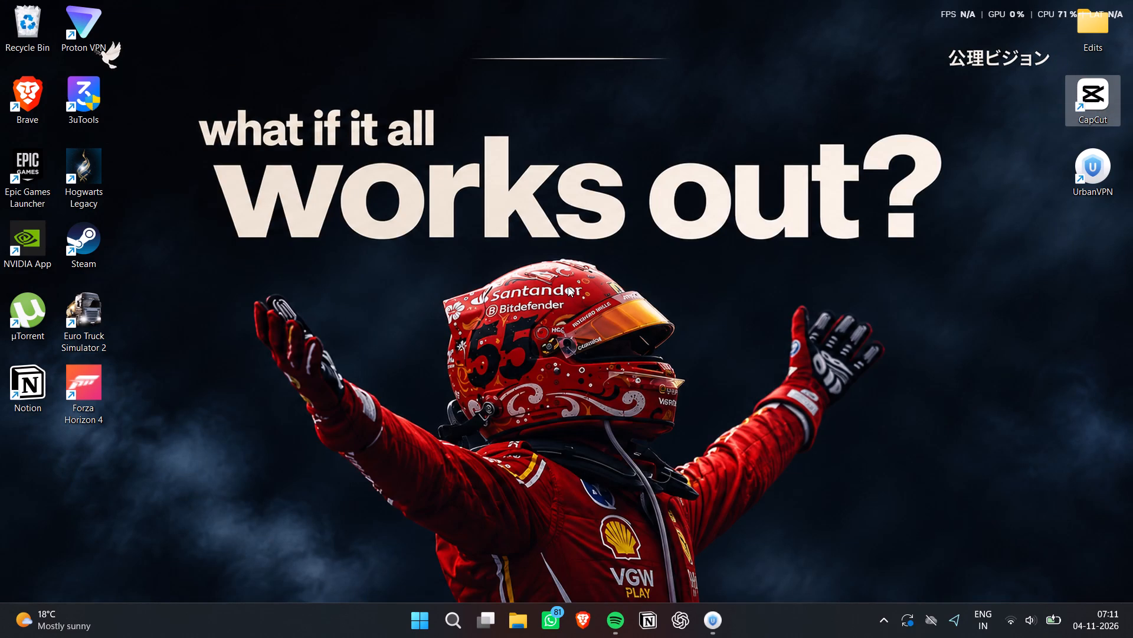
{"action": "right_click_drag", "start_coordinate": [568, 287], "coordinate": [565, 298]}
{"action": "left_click", "coordinate": [642, 357]}
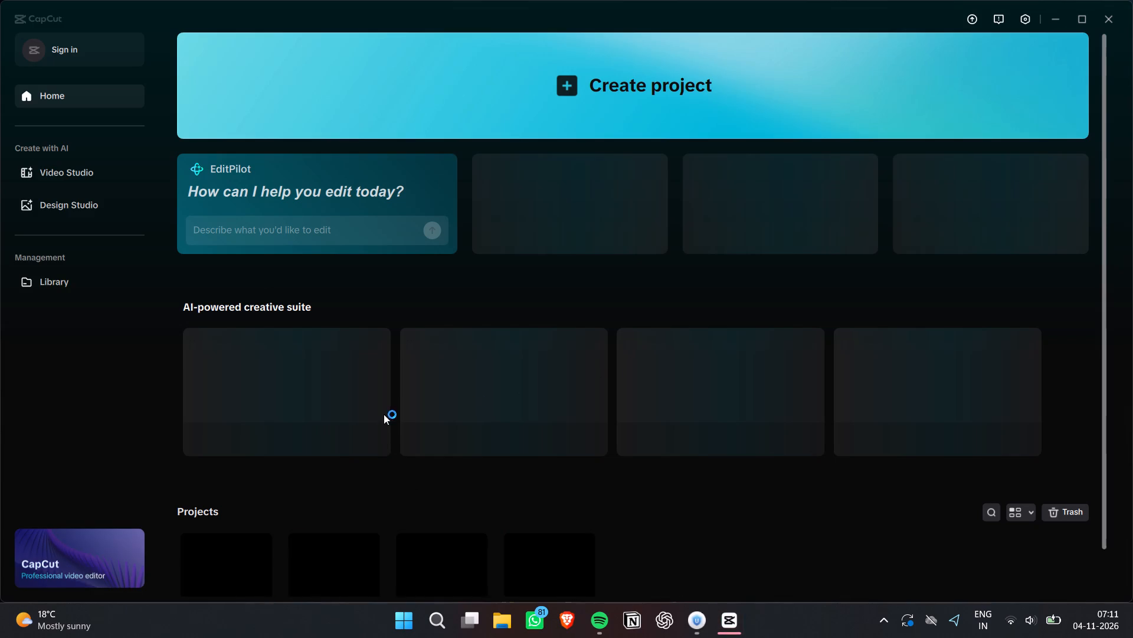
{"action": "scroll", "coordinate": [337, 506], "scroll_direction": "down", "scroll_amount": 4}
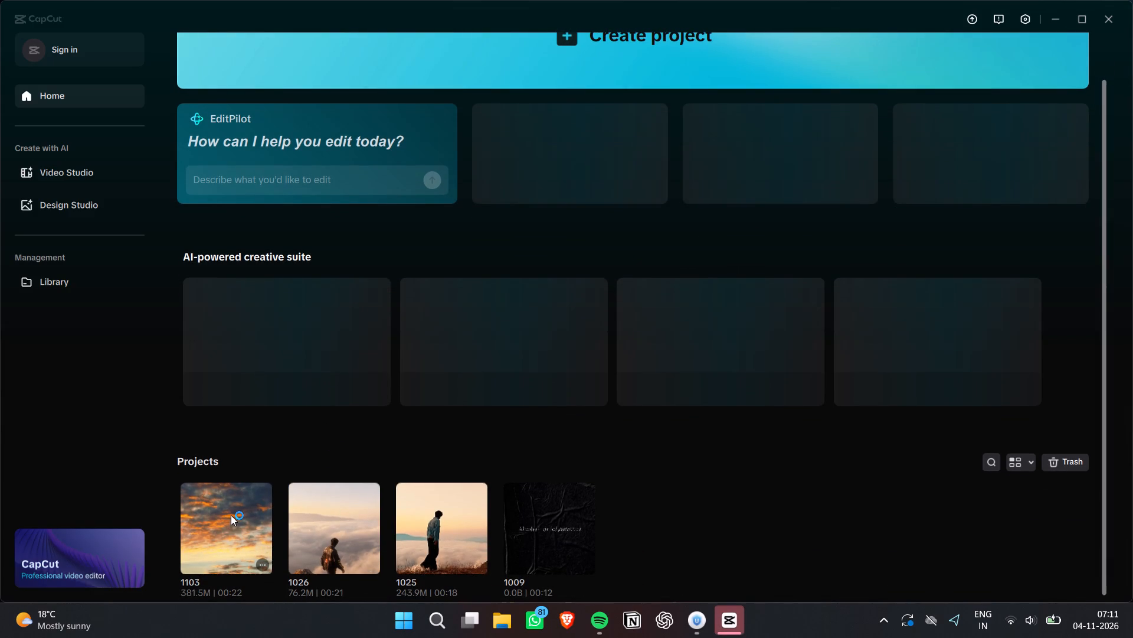
{"action": "left_click", "coordinate": [231, 515]}
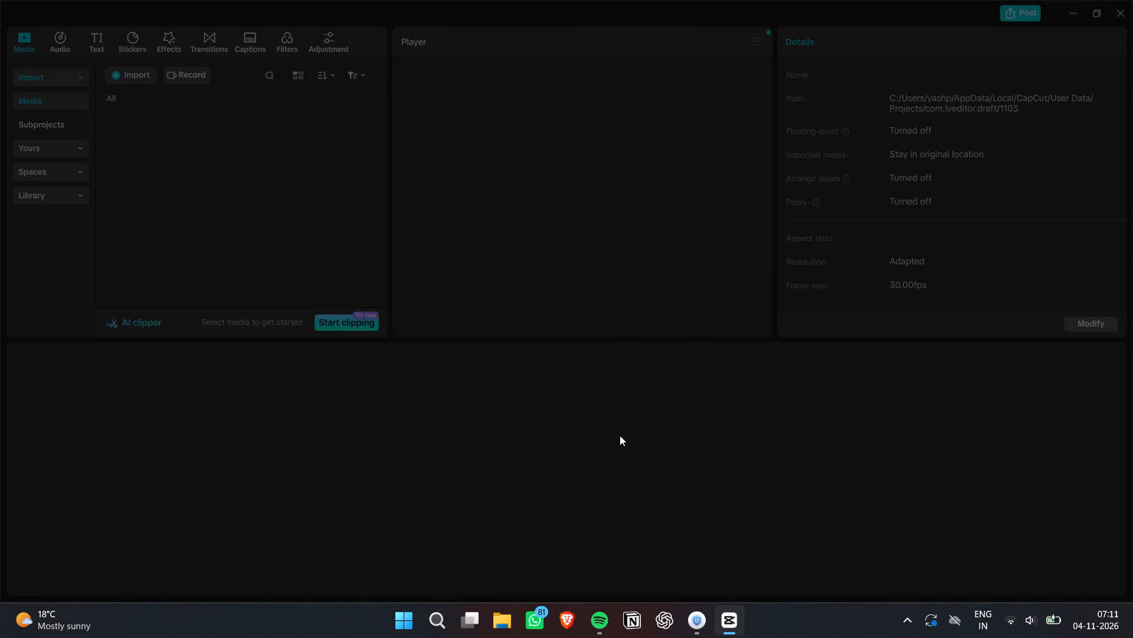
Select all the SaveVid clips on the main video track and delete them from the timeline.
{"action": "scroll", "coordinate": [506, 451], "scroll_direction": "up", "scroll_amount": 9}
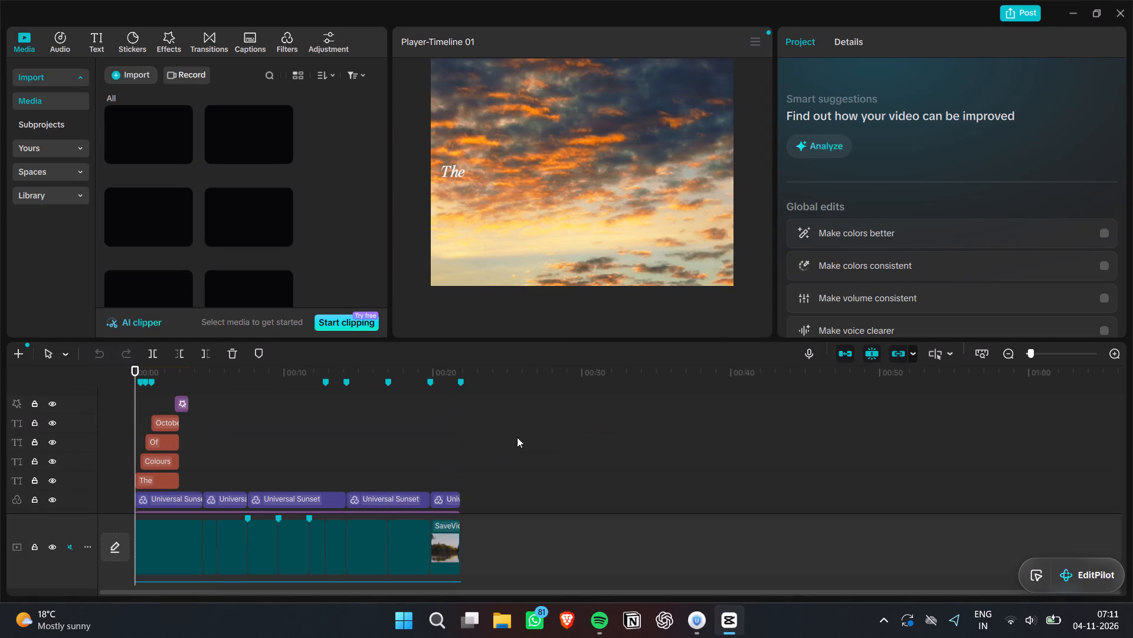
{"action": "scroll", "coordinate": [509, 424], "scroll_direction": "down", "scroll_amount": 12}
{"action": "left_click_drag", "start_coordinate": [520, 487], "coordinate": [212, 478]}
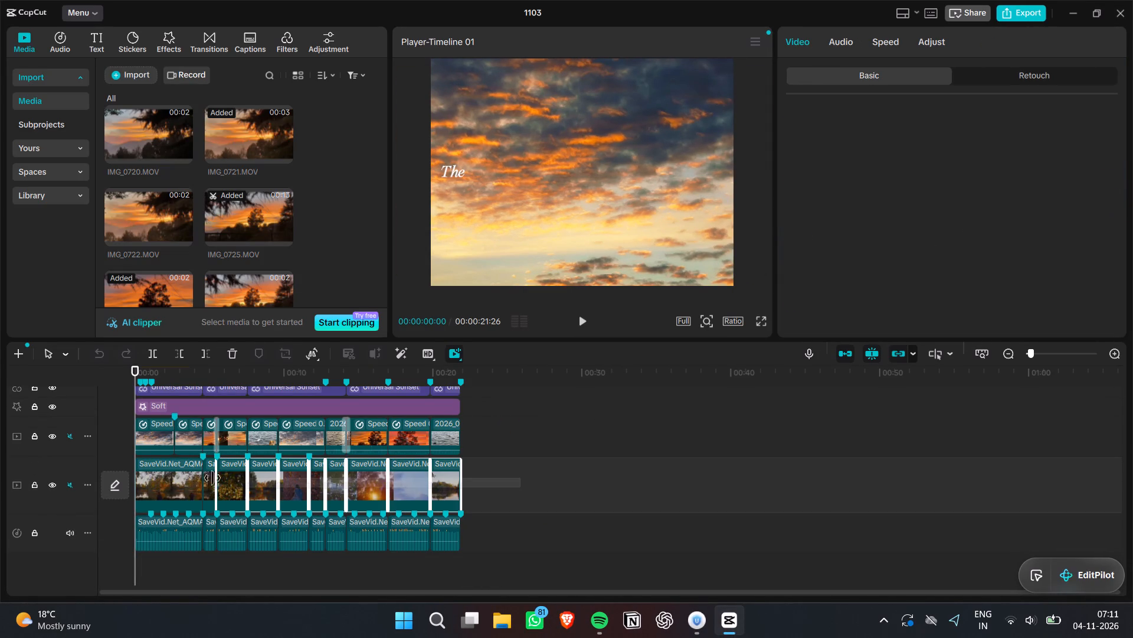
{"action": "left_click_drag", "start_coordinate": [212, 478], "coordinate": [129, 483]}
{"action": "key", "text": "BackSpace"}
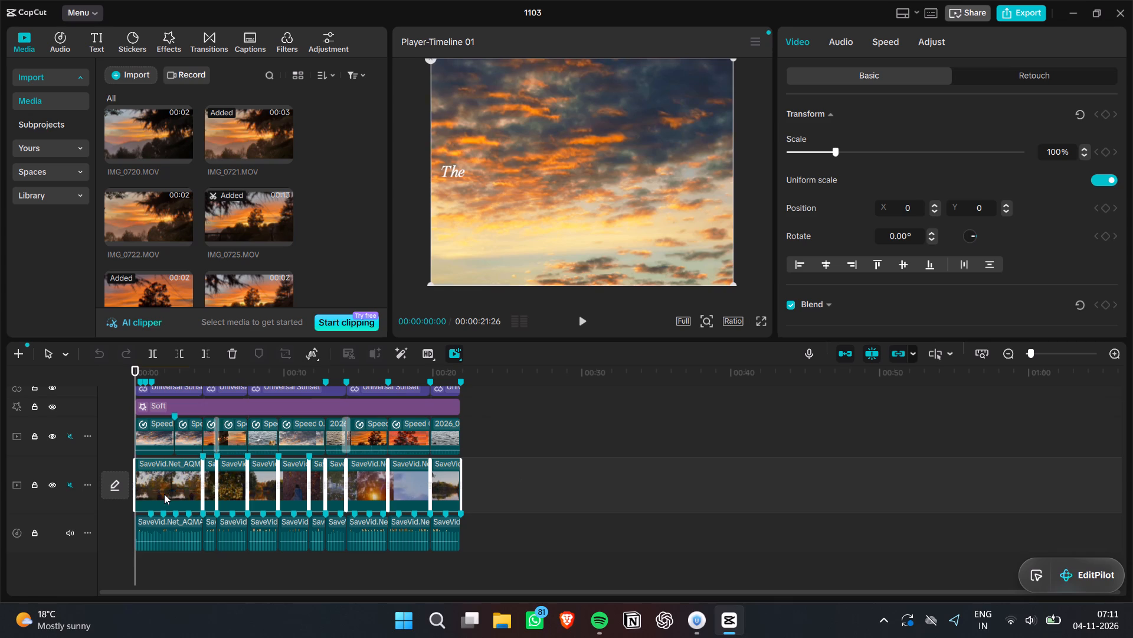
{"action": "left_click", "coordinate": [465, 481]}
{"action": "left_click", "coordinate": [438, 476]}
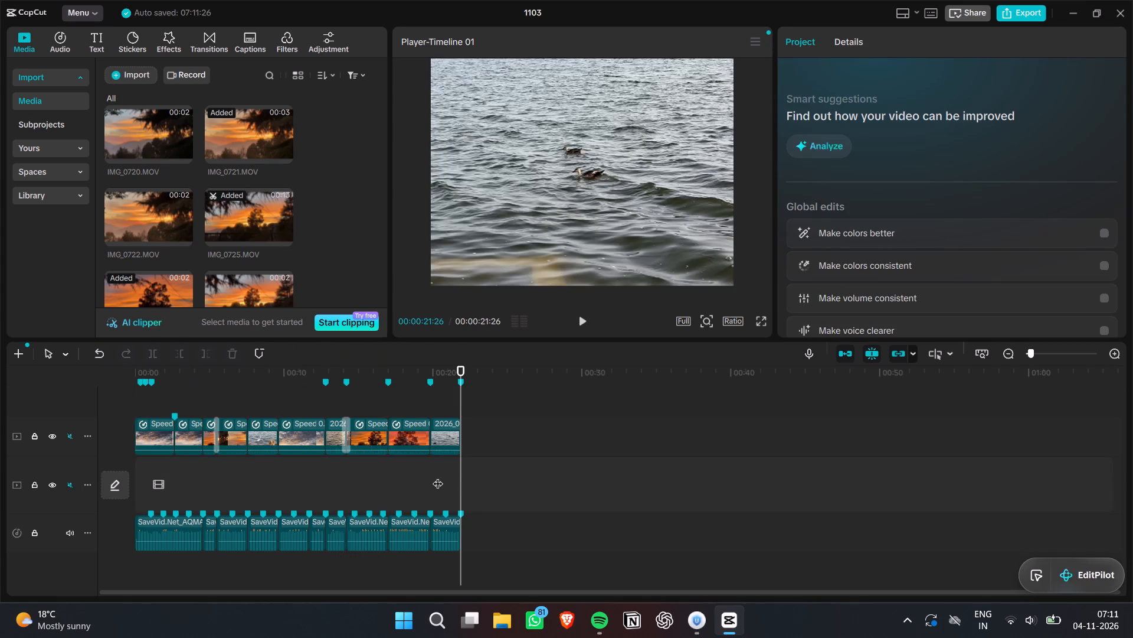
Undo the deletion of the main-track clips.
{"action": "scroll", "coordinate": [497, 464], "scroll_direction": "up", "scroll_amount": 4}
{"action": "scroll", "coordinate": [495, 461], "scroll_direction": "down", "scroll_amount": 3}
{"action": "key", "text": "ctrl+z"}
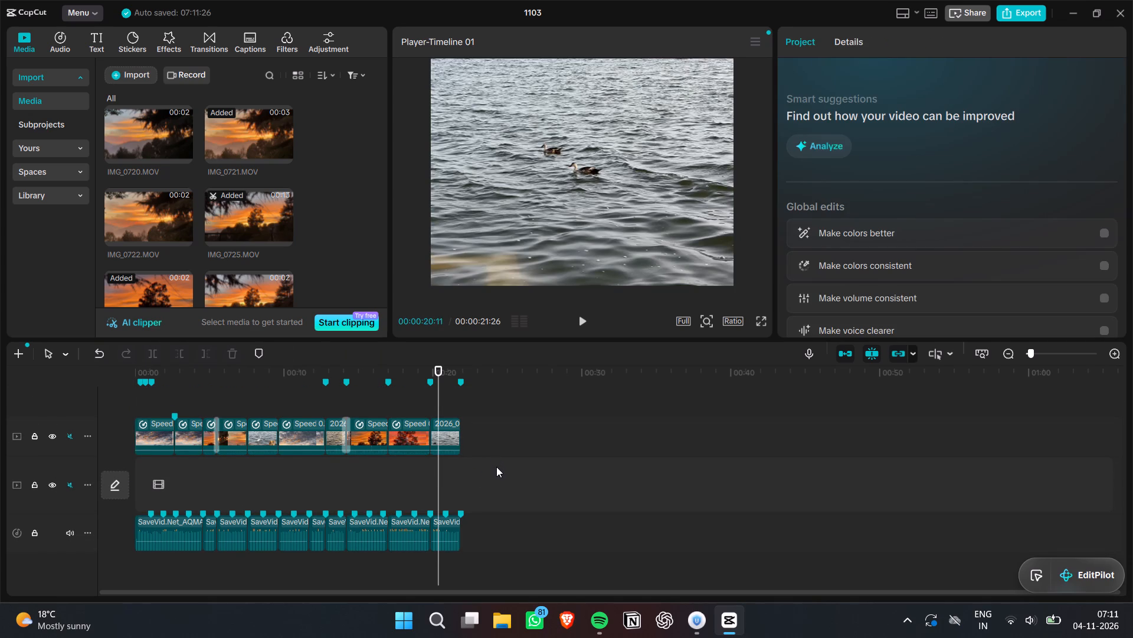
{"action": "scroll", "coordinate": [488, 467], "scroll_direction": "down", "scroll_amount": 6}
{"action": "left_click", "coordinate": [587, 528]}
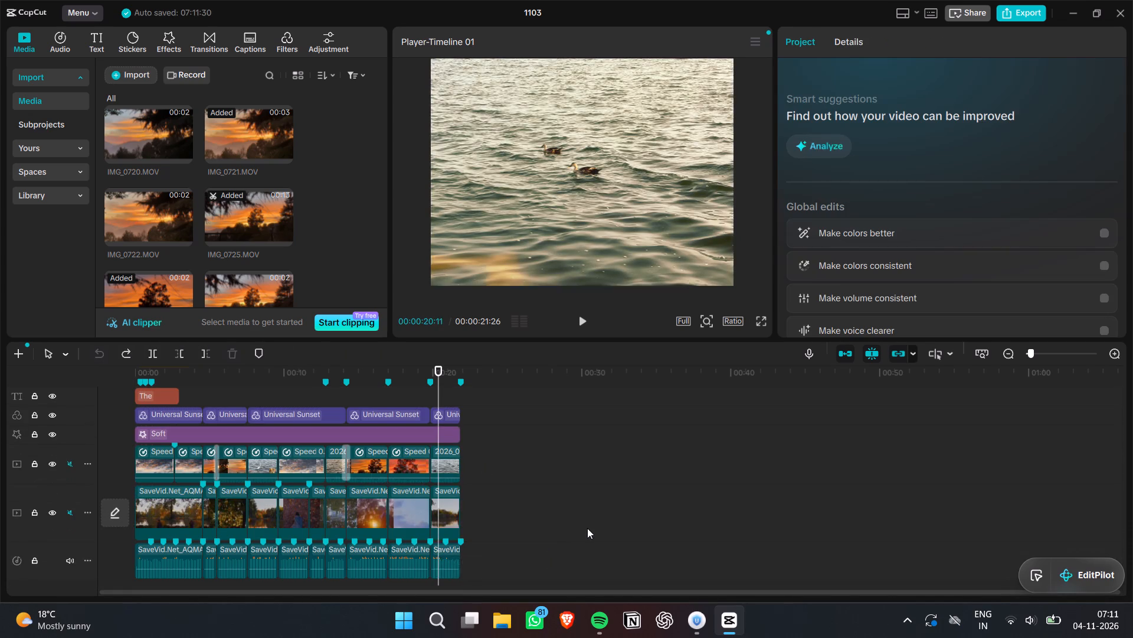
Preview the edit from about the 3-second mark and return the playhead to the start of the timeline.
{"action": "scroll", "coordinate": [572, 519], "scroll_direction": "up", "scroll_amount": 5}
{"action": "scroll", "coordinate": [569, 522], "scroll_direction": "down", "scroll_amount": 7}
{"action": "scroll", "coordinate": [569, 519], "scroll_direction": "up", "scroll_amount": 7}
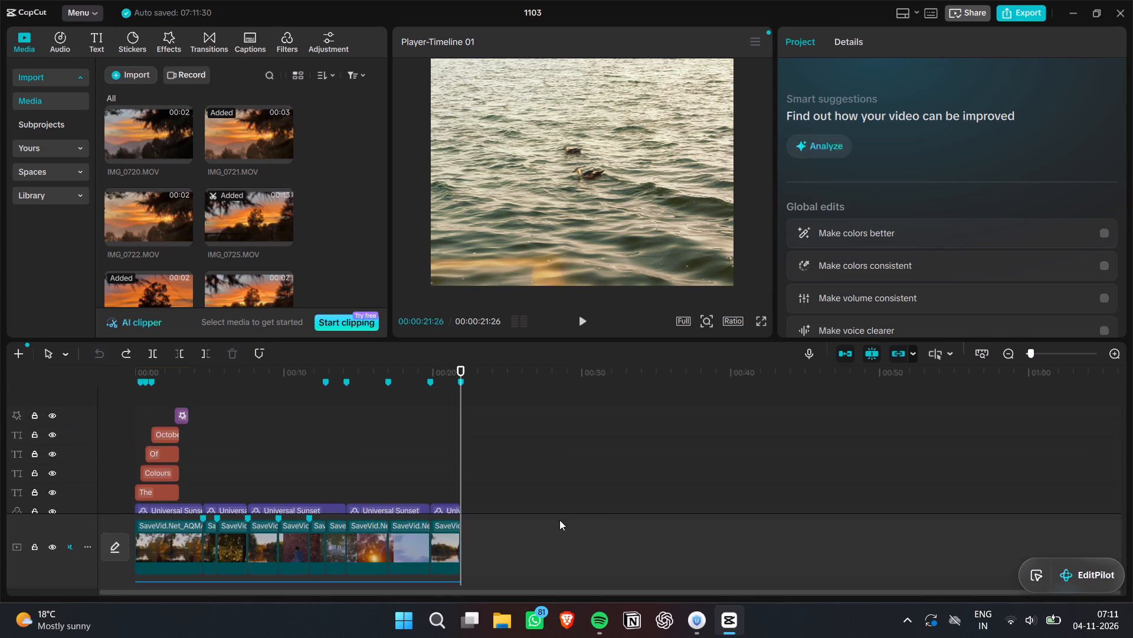
{"action": "left_click", "coordinate": [177, 377]}
{"action": "key", "text": "space"}
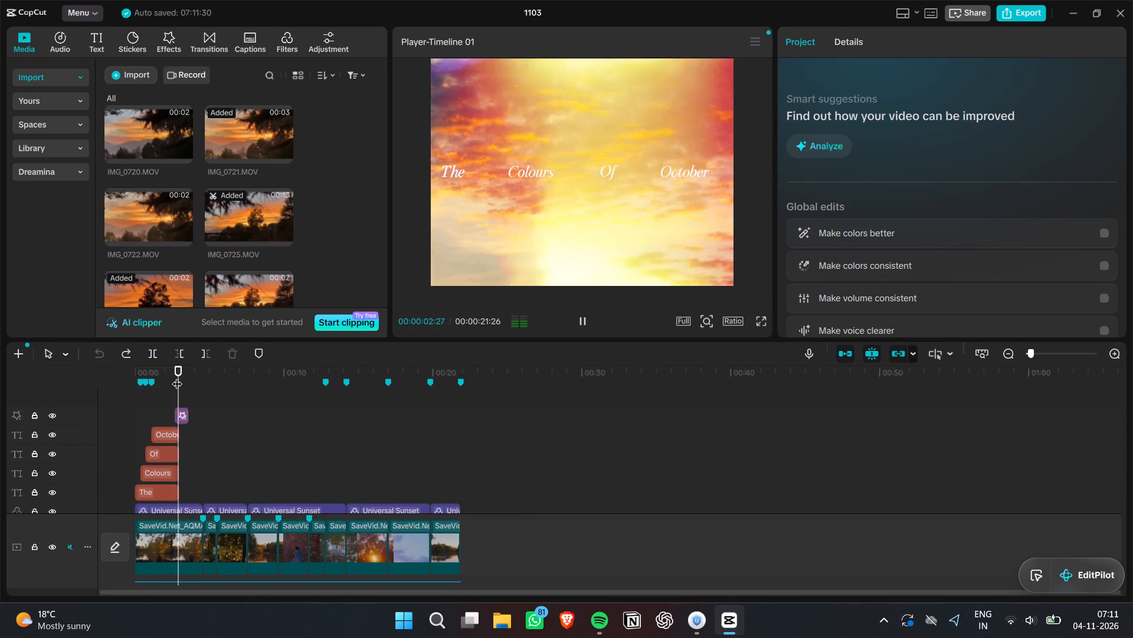
{"action": "left_click_drag", "start_coordinate": [195, 367], "coordinate": [126, 372]}
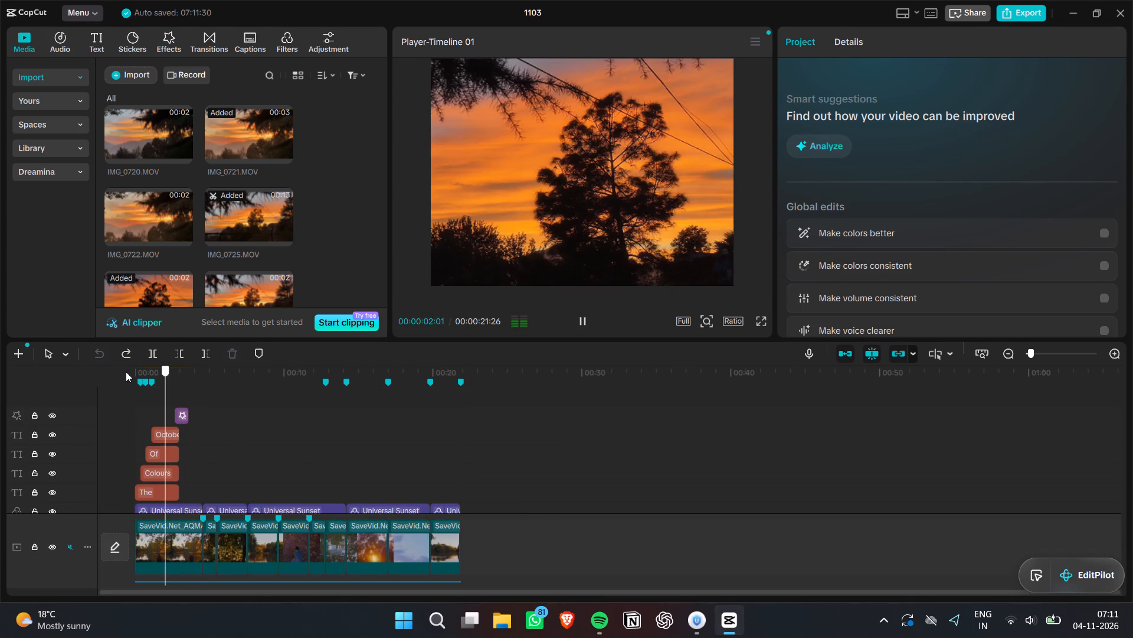
{"action": "key", "text": "space"}
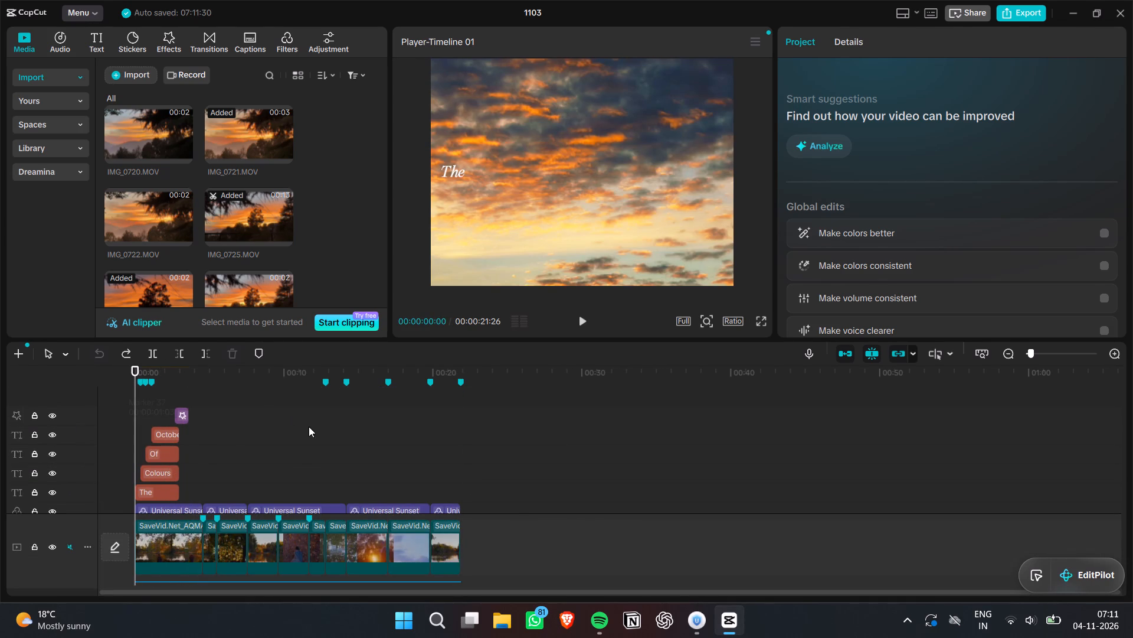
Dismiss the CapCut Pro subscription offer.
{"action": "key", "text": "space"}
{"action": "left_click", "coordinate": [453, 453]}
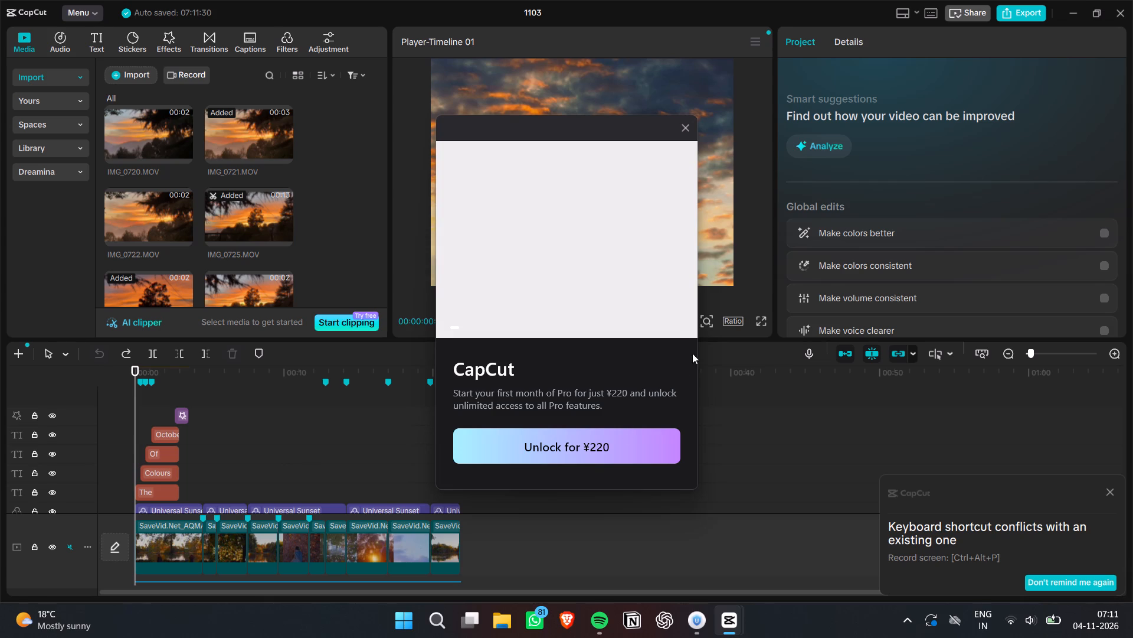
{"action": "left_click", "coordinate": [685, 126]}
{"action": "key", "text": "space"}
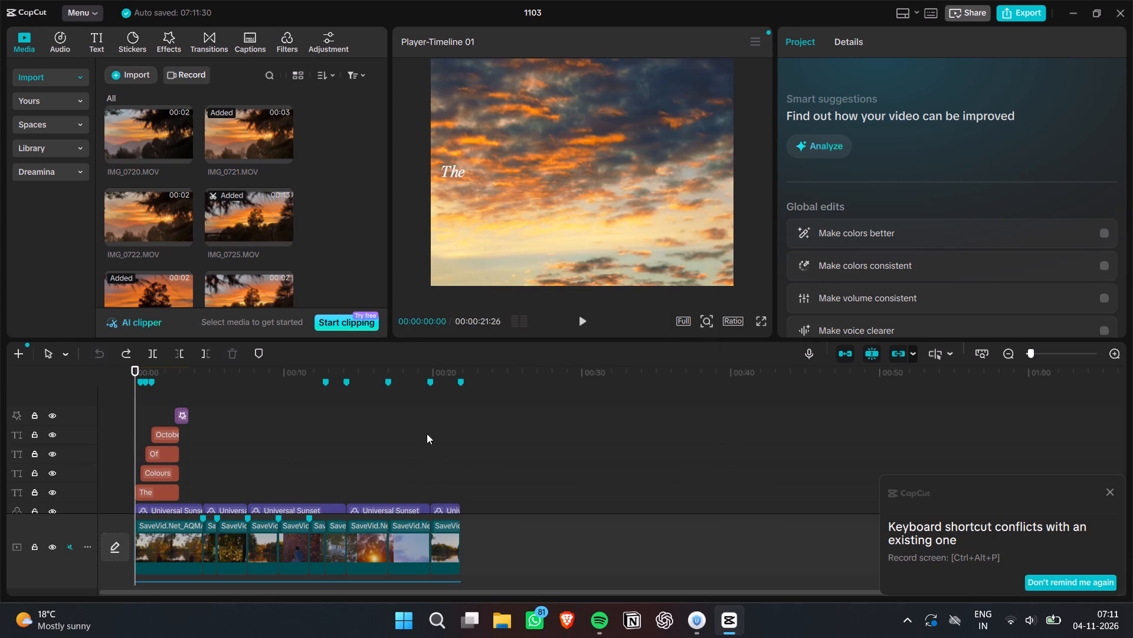
Play a short stretch of the edit from about the 13-second mark and pause it.
{"action": "left_click", "coordinate": [328, 439]}
{"action": "key", "text": "space"}
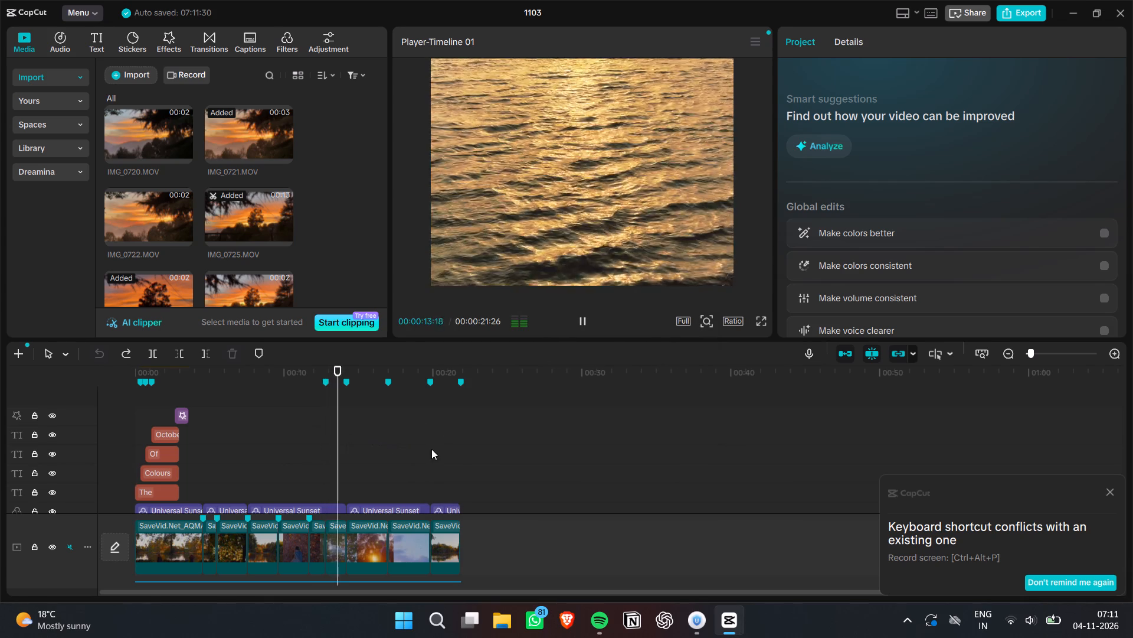
{"action": "key", "text": "space"}
Preview the edit from the 3-second mark, where the title texts end, to about 6 seconds.
{"action": "left_click", "coordinate": [183, 377]}
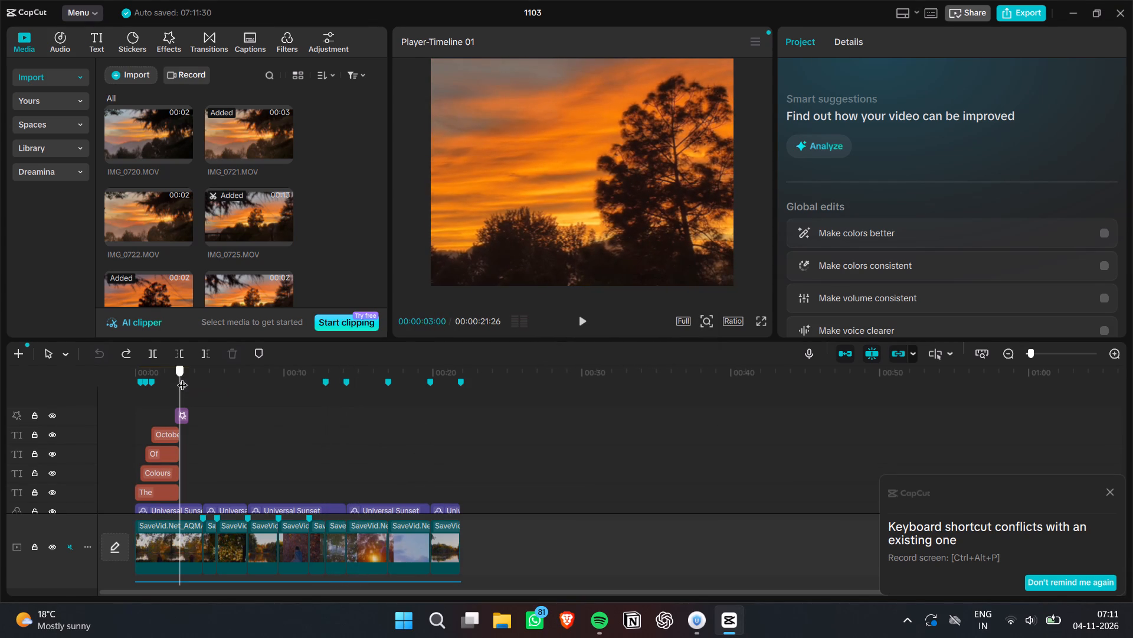
{"action": "scroll", "coordinate": [349, 442], "scroll_direction": "up", "scroll_amount": 12, "text": "ctrl"}
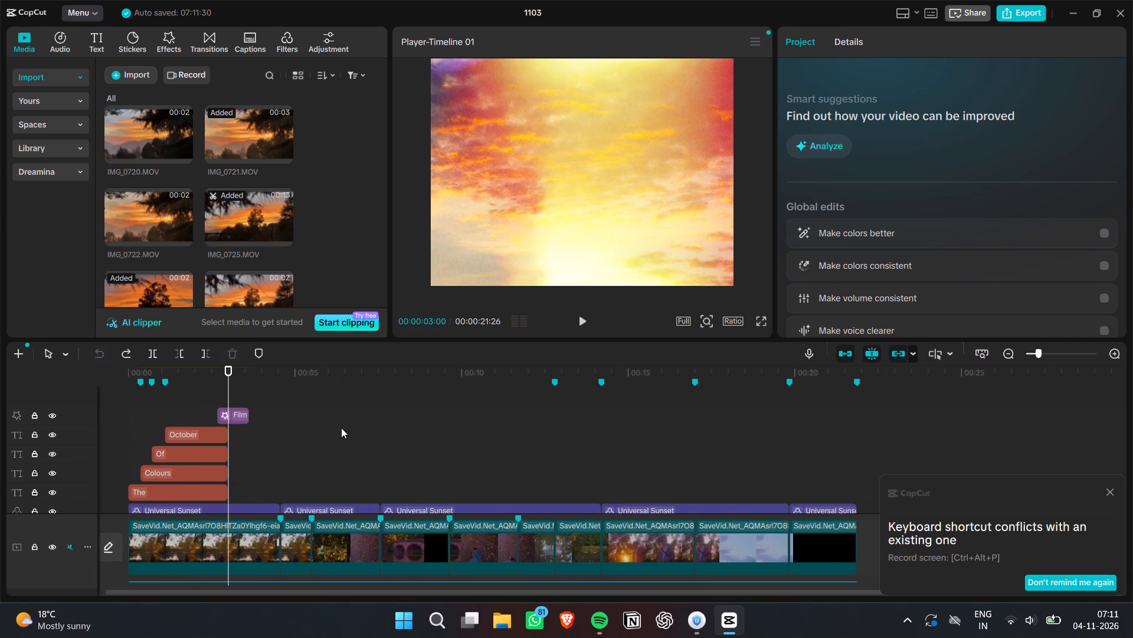
{"action": "scroll", "coordinate": [369, 440], "scroll_direction": "down", "scroll_amount": 6}
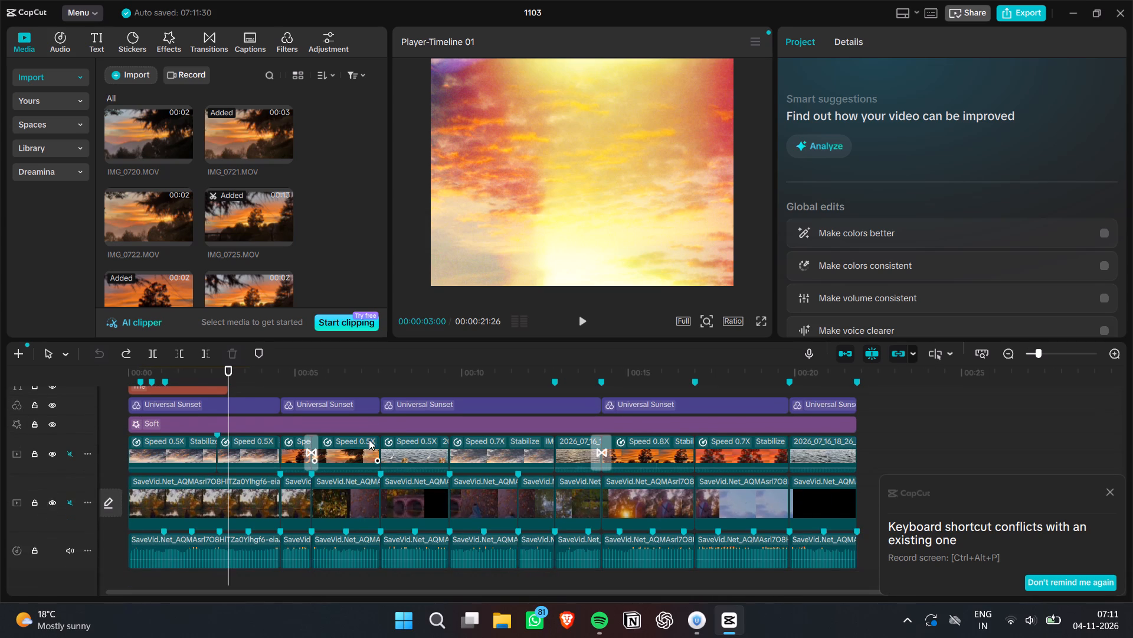
{"action": "scroll", "coordinate": [369, 440], "scroll_direction": "down", "scroll_amount": 1}
{"action": "key", "text": "space"}
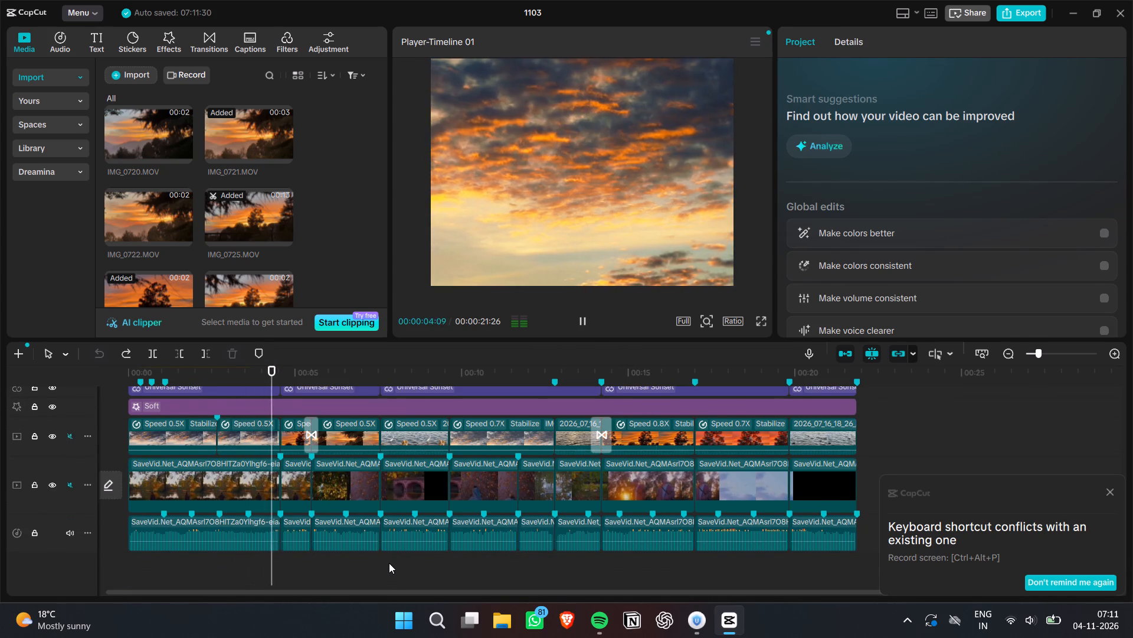
{"action": "key", "text": "space"}
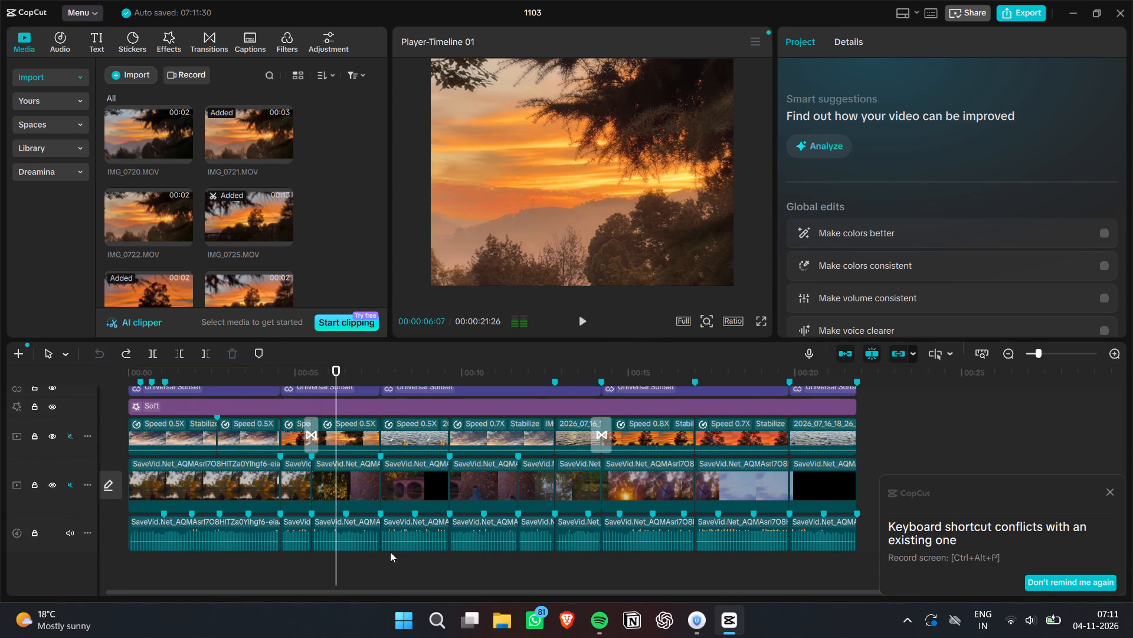
Play the edit from the 0.5X sunset clip at about 7 seconds and pause near 00:00:20:24.
{"action": "left_click", "coordinate": [356, 427]}
{"action": "key", "text": "space"}
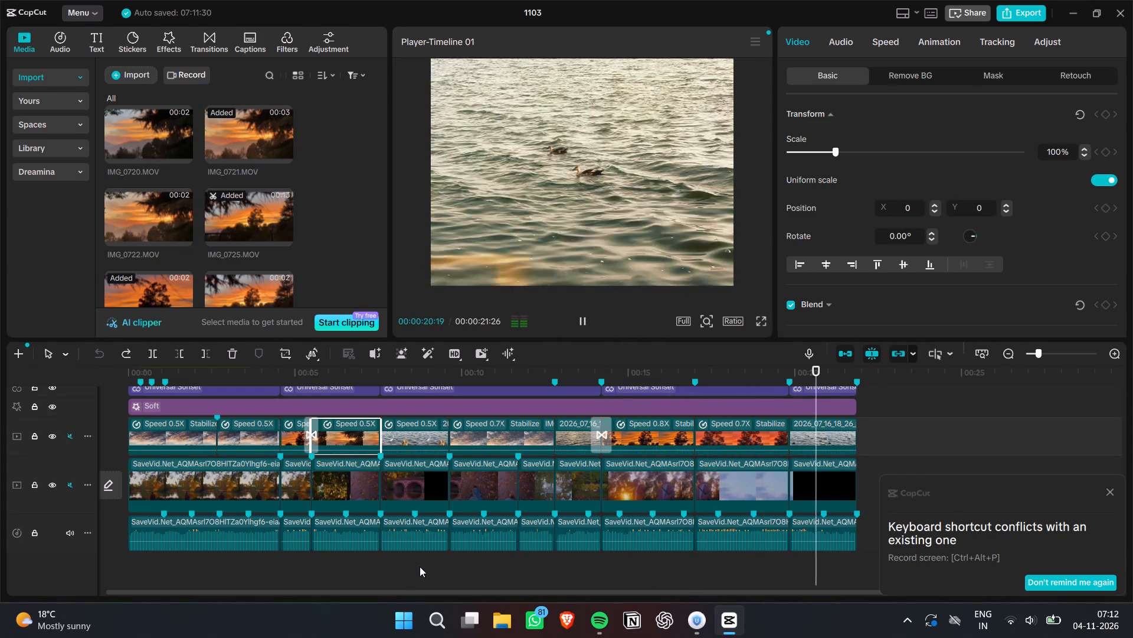
{"action": "key", "text": "space"}
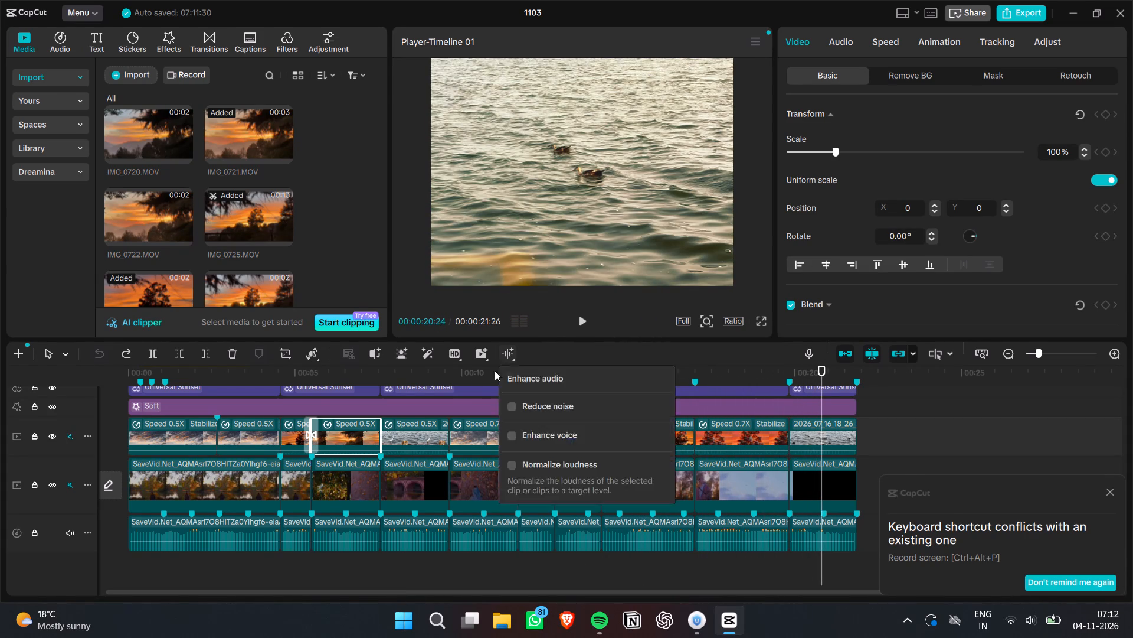
Browse the project media, then switch to File Explorer and look through the footage in Desktop\Edits\videos.
{"action": "scroll", "coordinate": [300, 284], "scroll_direction": "down", "scroll_amount": 2}
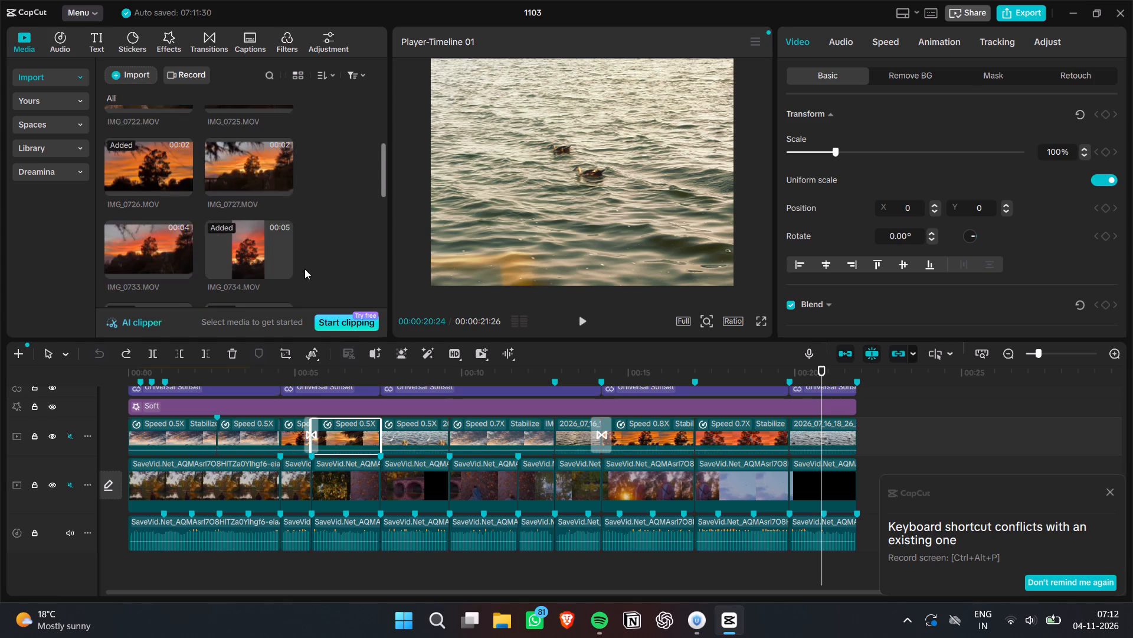
{"action": "scroll", "coordinate": [304, 269], "scroll_direction": "down", "scroll_amount": 7}
{"action": "left_click", "coordinate": [501, 617]}
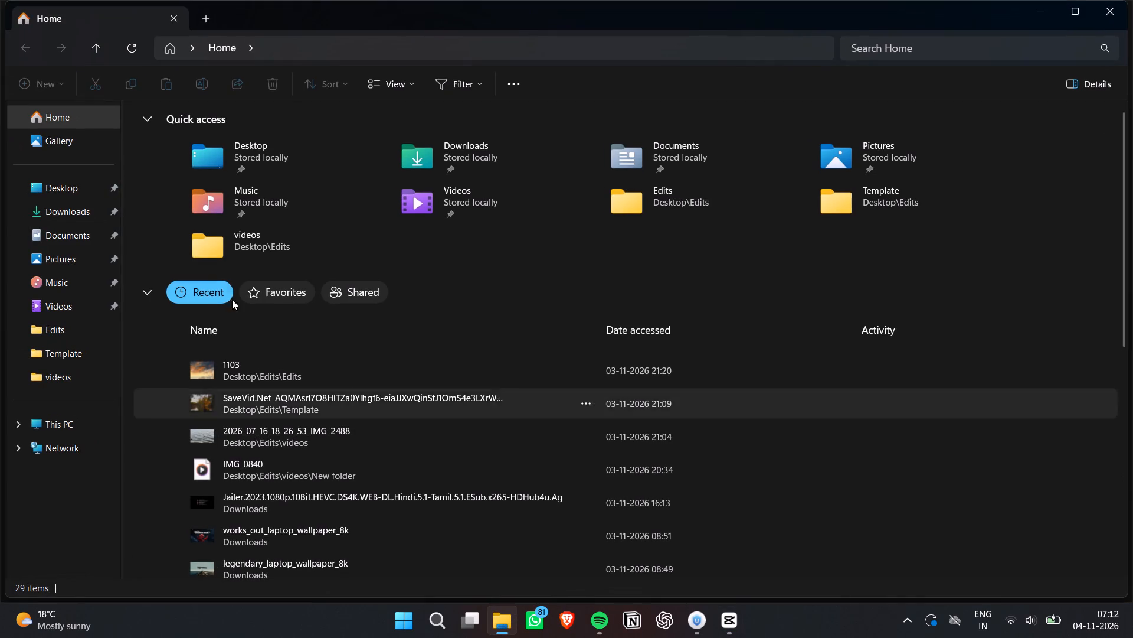
{"action": "left_click", "coordinate": [84, 211]}
{"action": "left_click", "coordinate": [77, 183]}
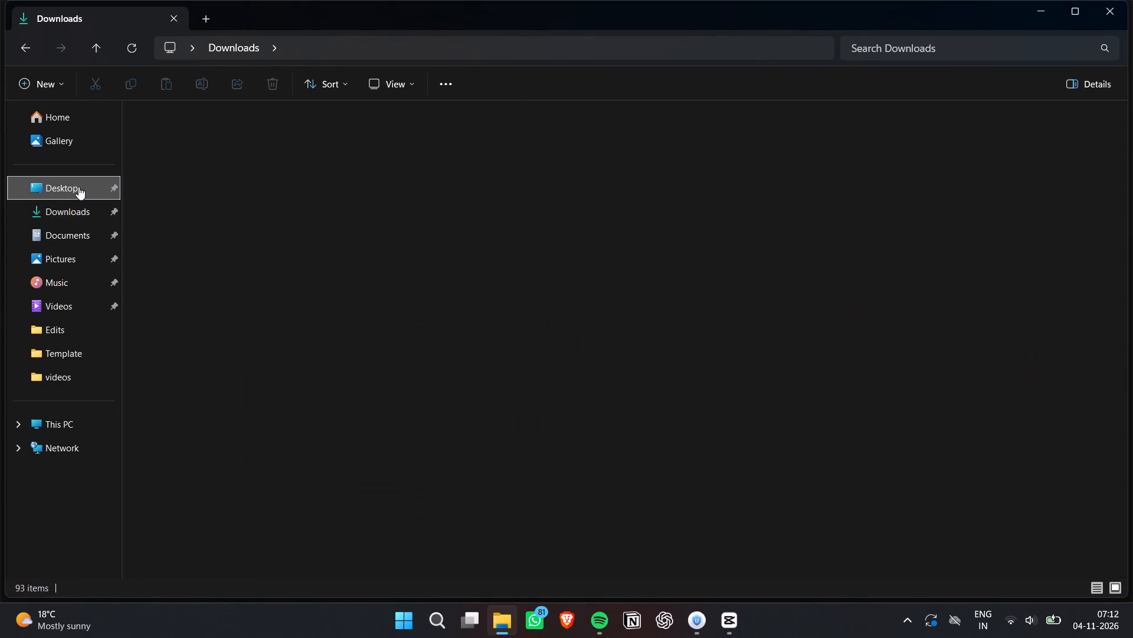
{"action": "double_click", "coordinate": [205, 138]}
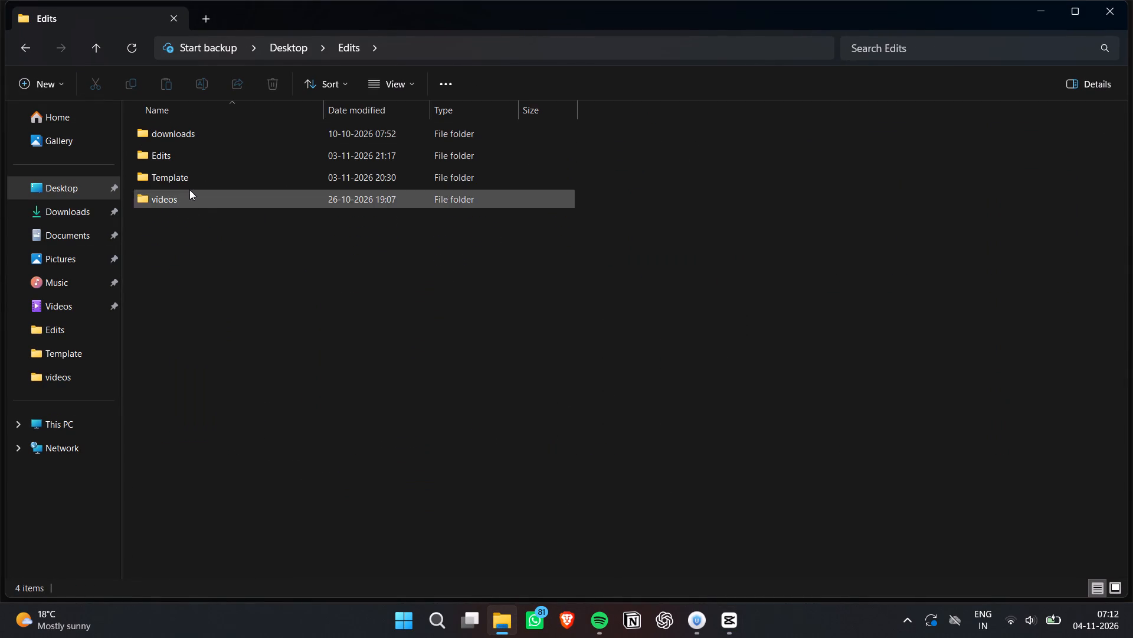
{"action": "left_click", "coordinate": [190, 189]}
{"action": "double_click", "coordinate": [190, 195]}
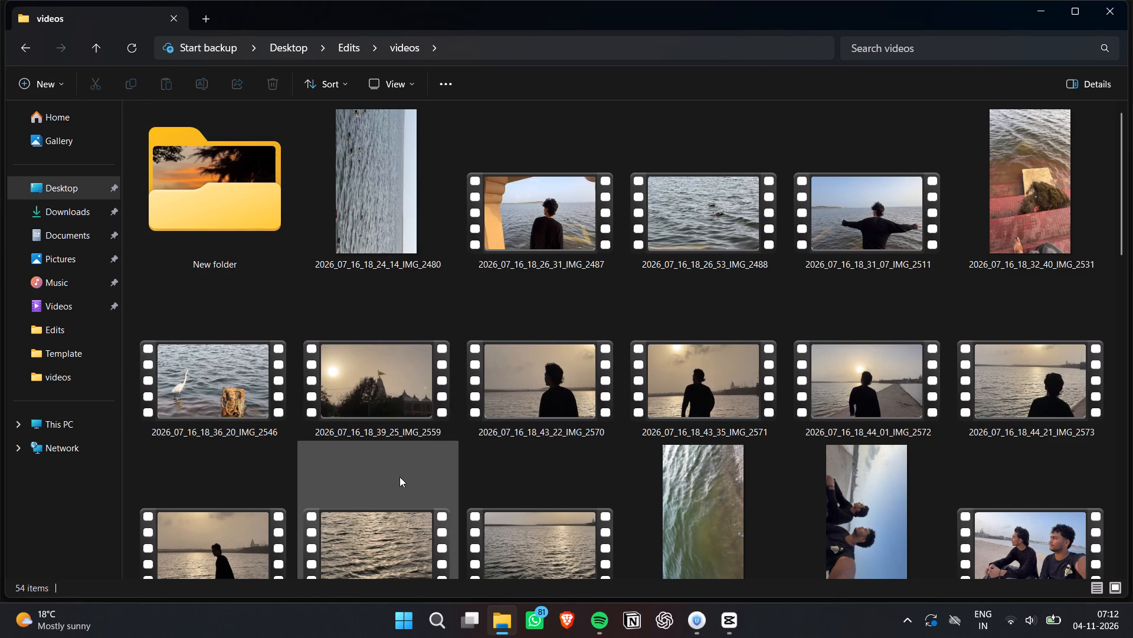
{"action": "scroll", "coordinate": [463, 448], "scroll_direction": "down", "scroll_amount": 11}
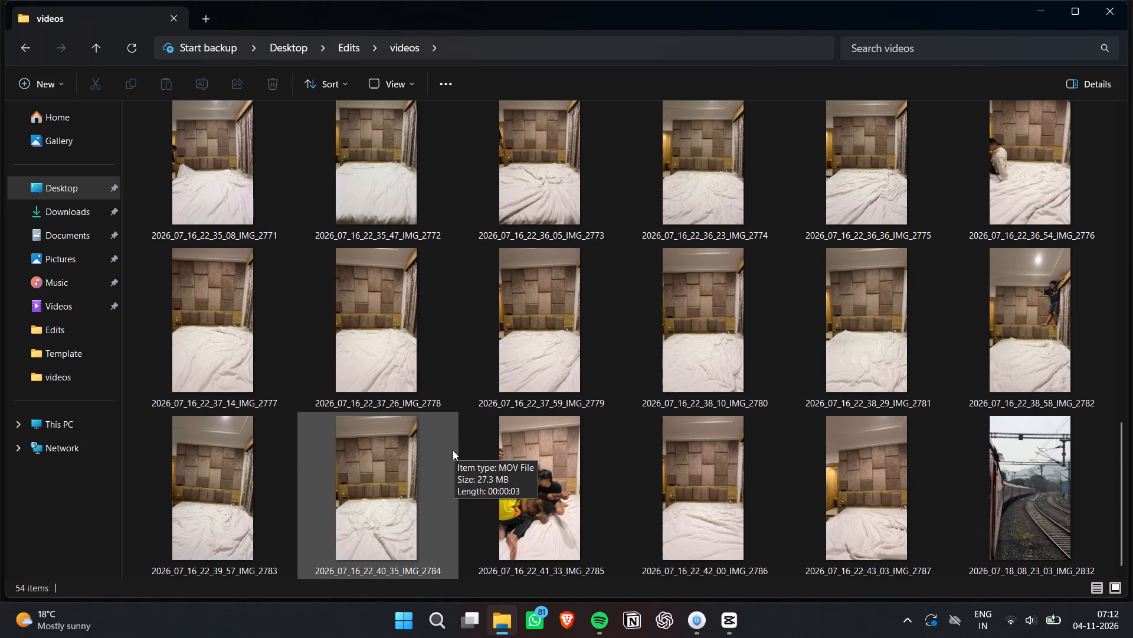
{"action": "scroll", "coordinate": [366, 447], "scroll_direction": "up", "scroll_amount": 2}
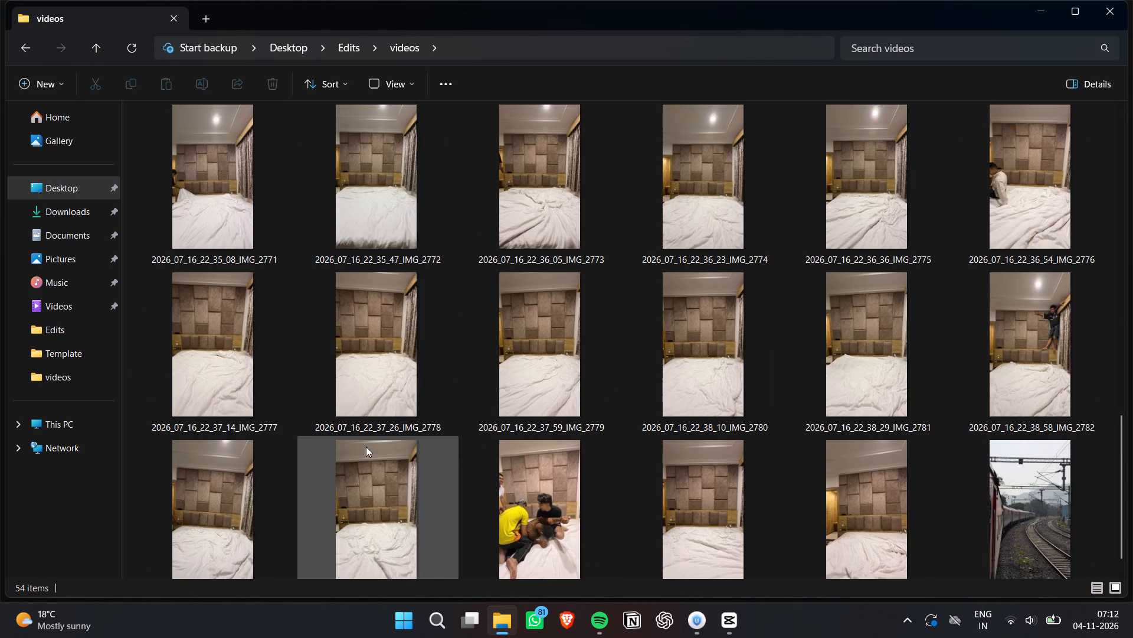
{"action": "scroll", "coordinate": [366, 447], "scroll_direction": "up", "scroll_amount": 1}
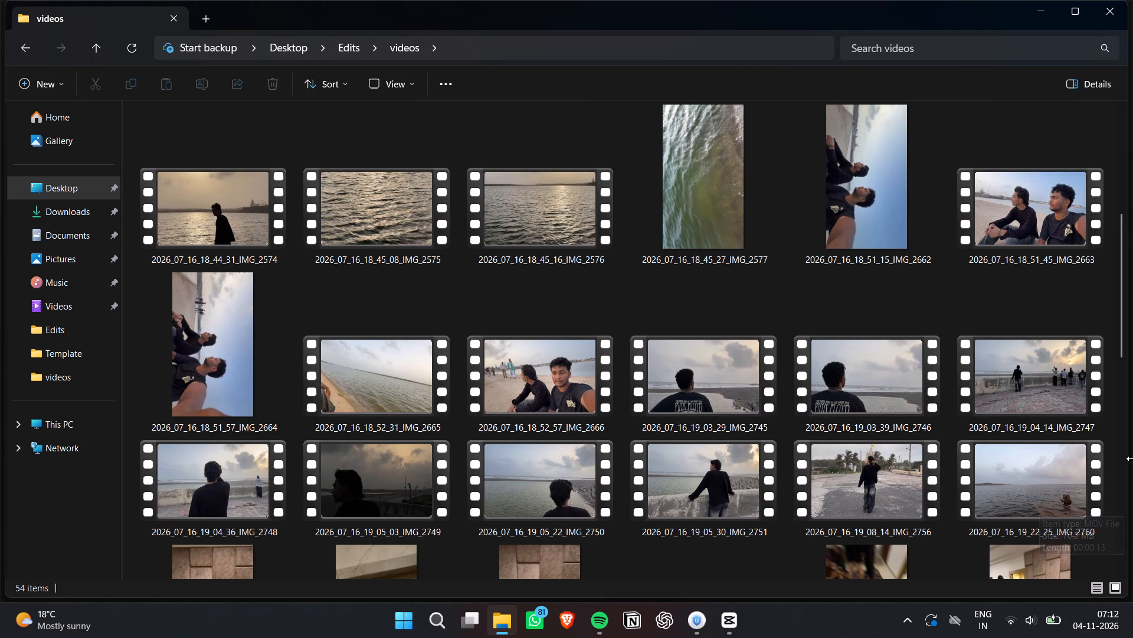
Preview the sea clip 2026_07_16_19_22_25_IMG_2760 and close the preview.
{"action": "left_click", "coordinate": [1072, 496]}
{"action": "key", "text": "space"}
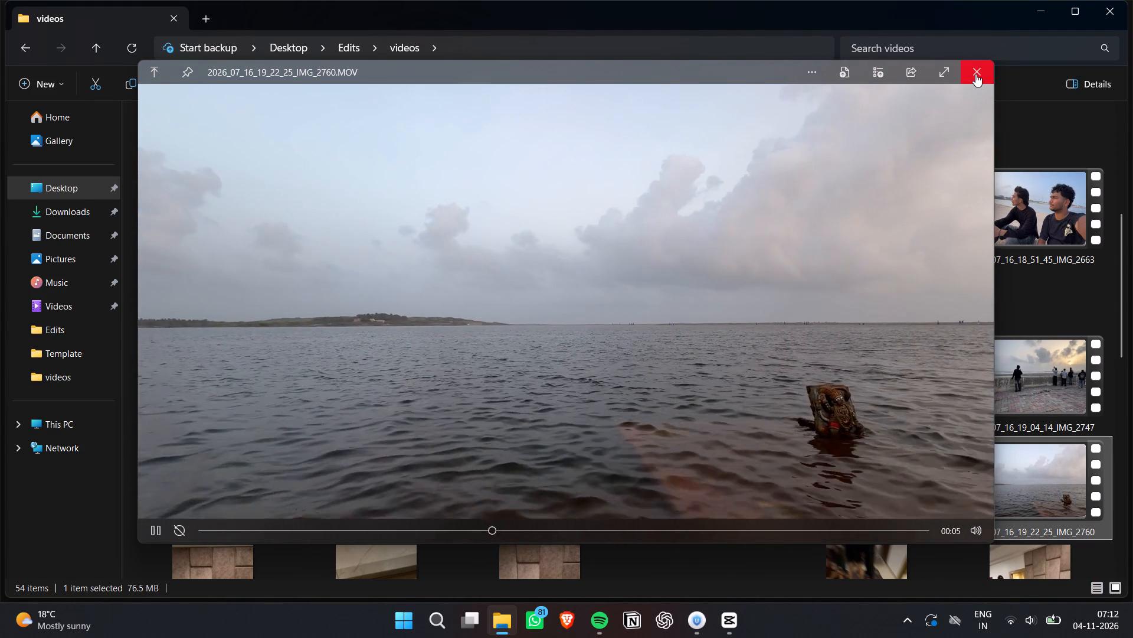
{"action": "left_click", "coordinate": [975, 74]}
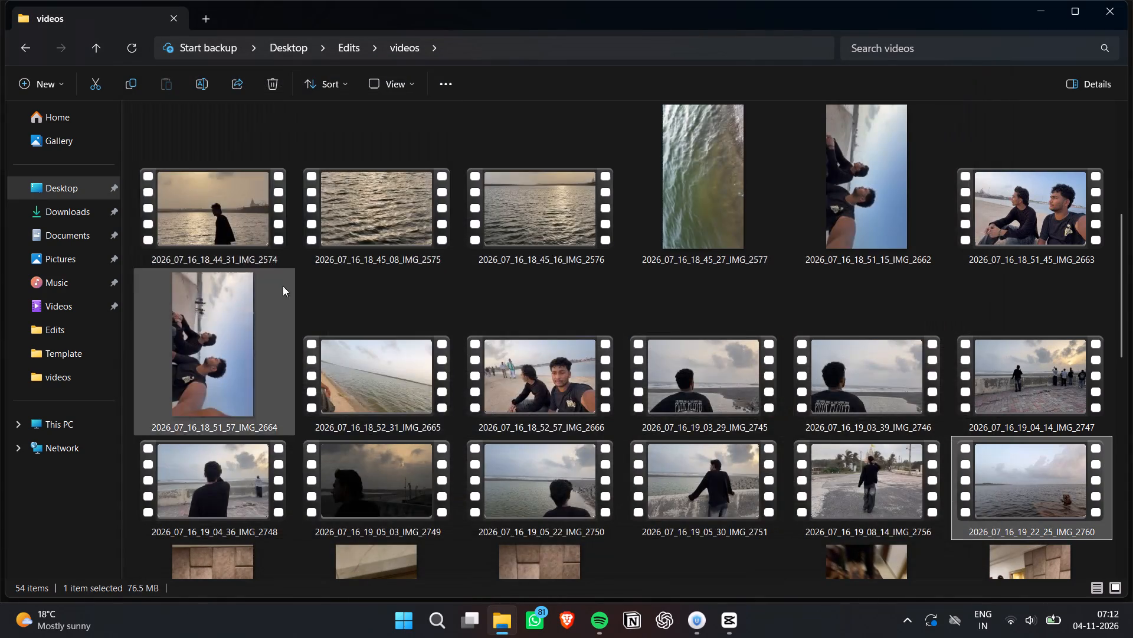
Open New folder inside the videos folder and check IMG_0719 and IMG_0840 in the media player.
{"action": "scroll", "coordinate": [303, 307], "scroll_direction": "up", "scroll_amount": 9}
{"action": "double_click", "coordinate": [258, 219]}
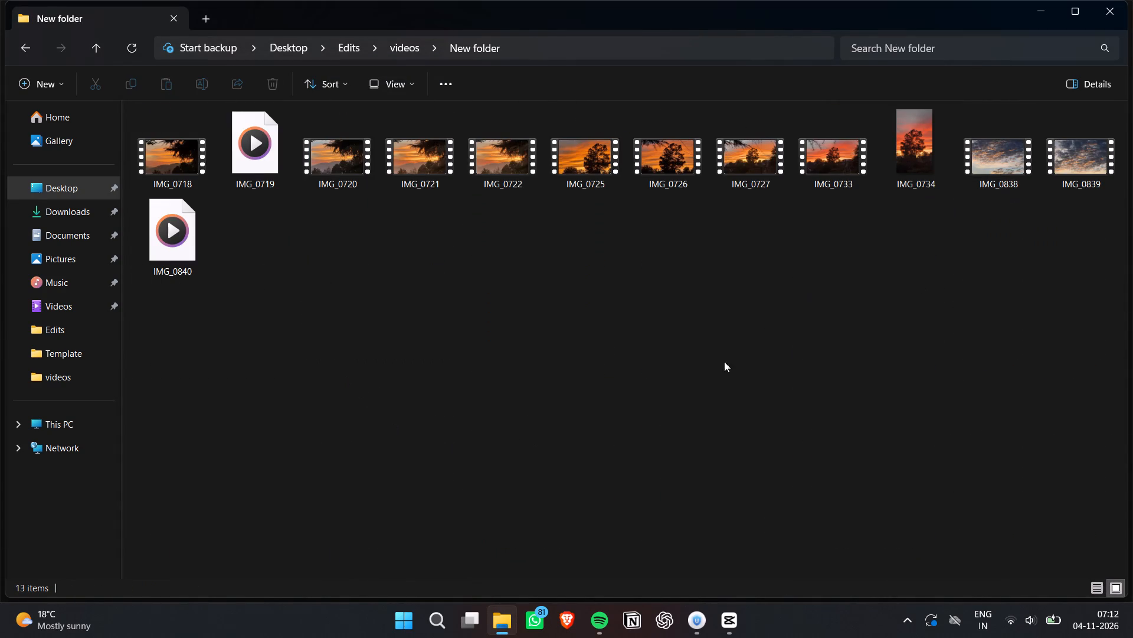
{"action": "double_click", "coordinate": [267, 167]}
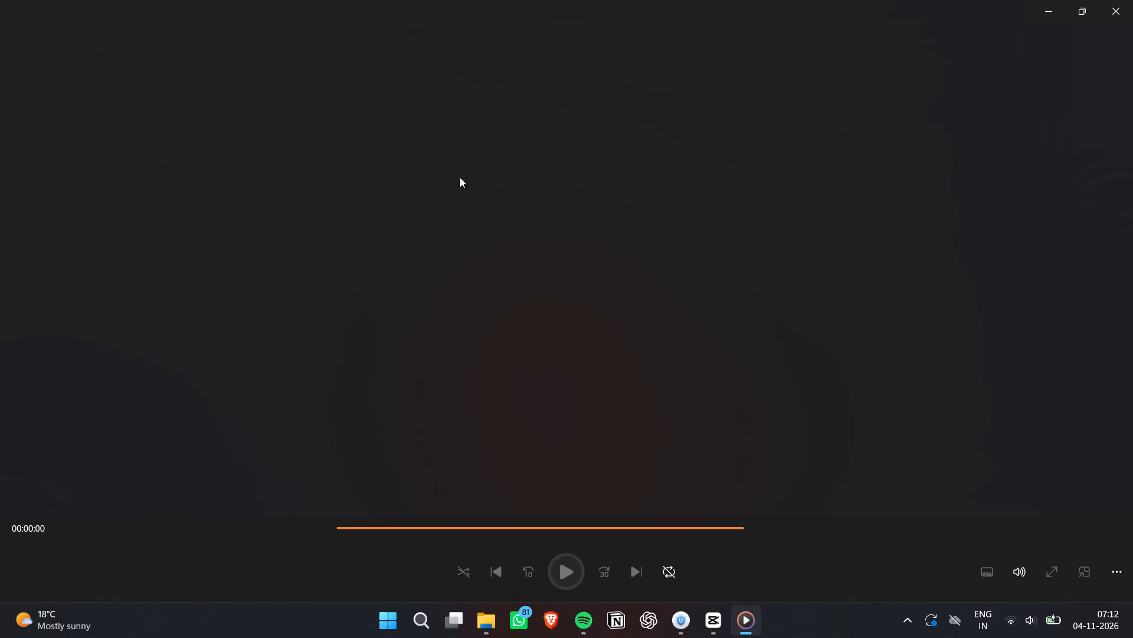
{"action": "left_click", "coordinate": [1121, 0]}
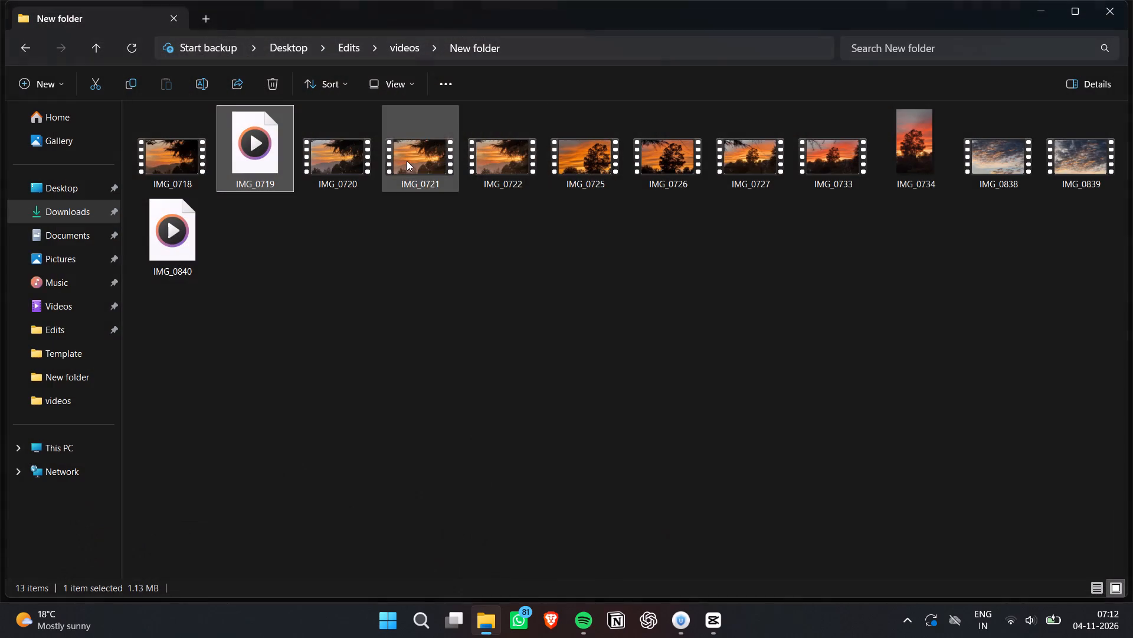
{"action": "double_click", "coordinate": [192, 245]}
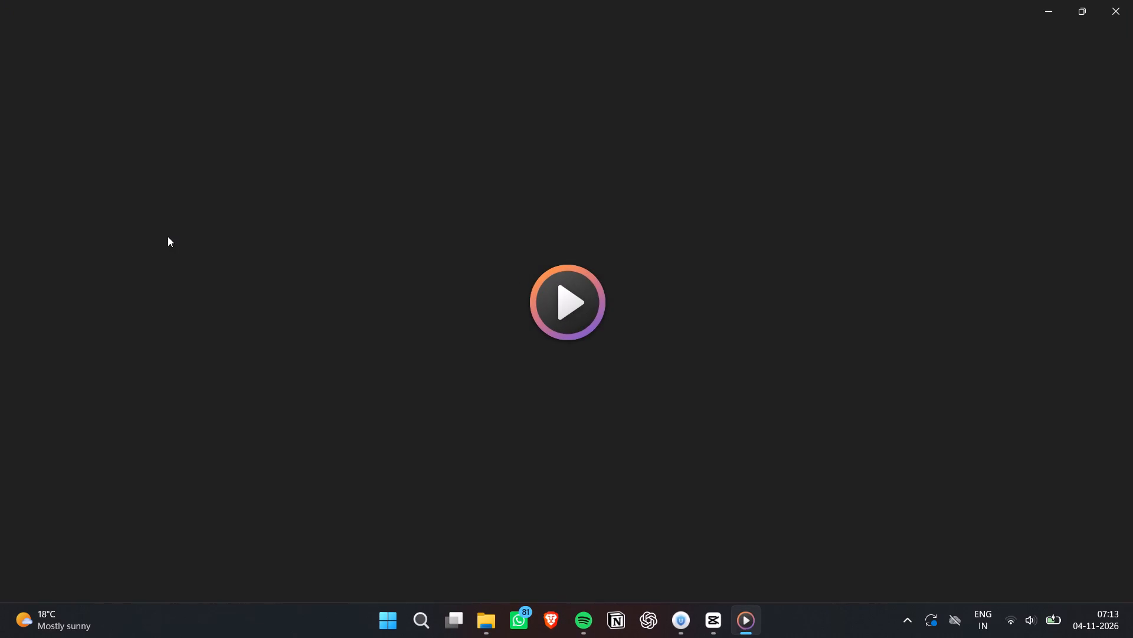
{"action": "left_click", "coordinate": [1132, 0]}
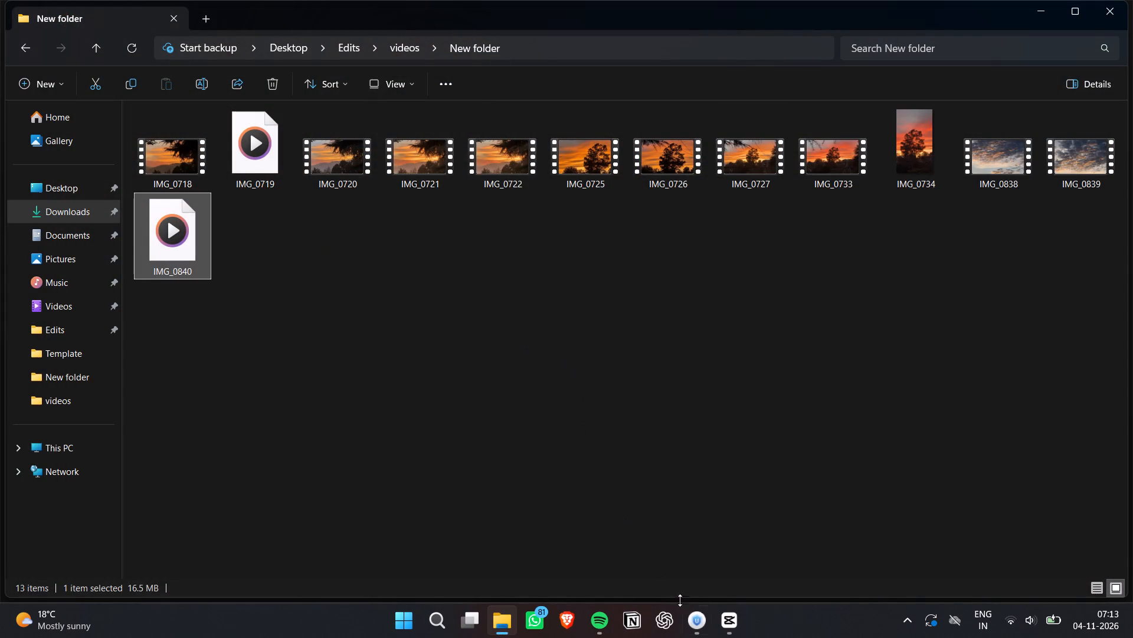
Switch back to CapCut and preview the imported clips IMG_0733, IMG_0727, IMG_0718, IMG_0719, IMG_2575 and IMG_2488.
{"action": "left_click", "coordinate": [725, 625]}
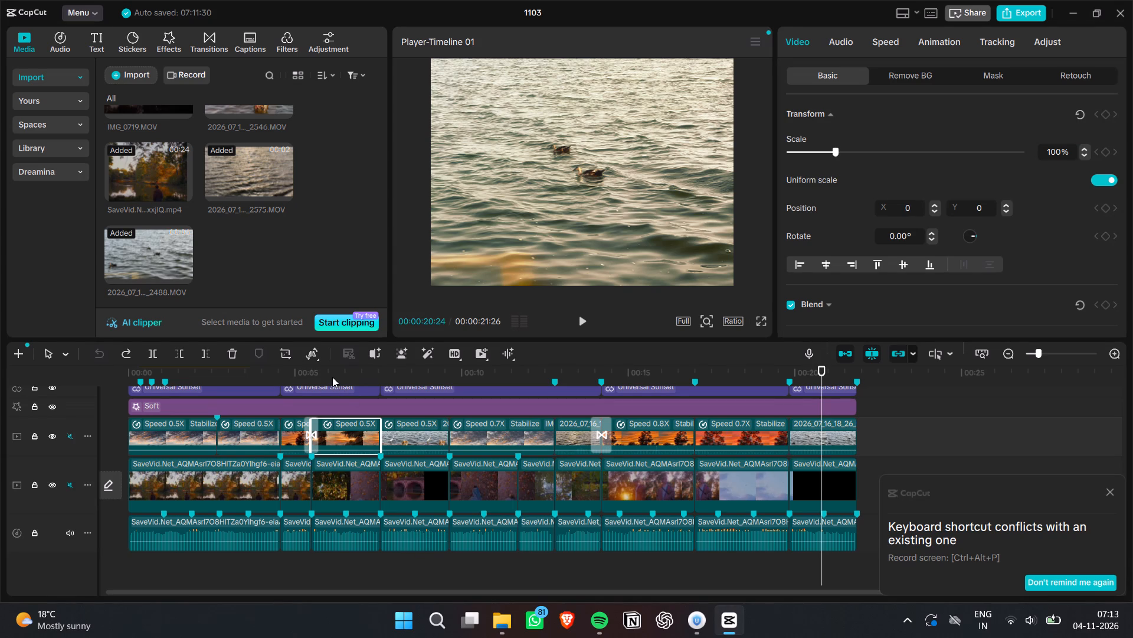
{"action": "left_click", "coordinate": [332, 373]}
{"action": "scroll", "coordinate": [257, 200], "scroll_direction": "up", "scroll_amount": 15}
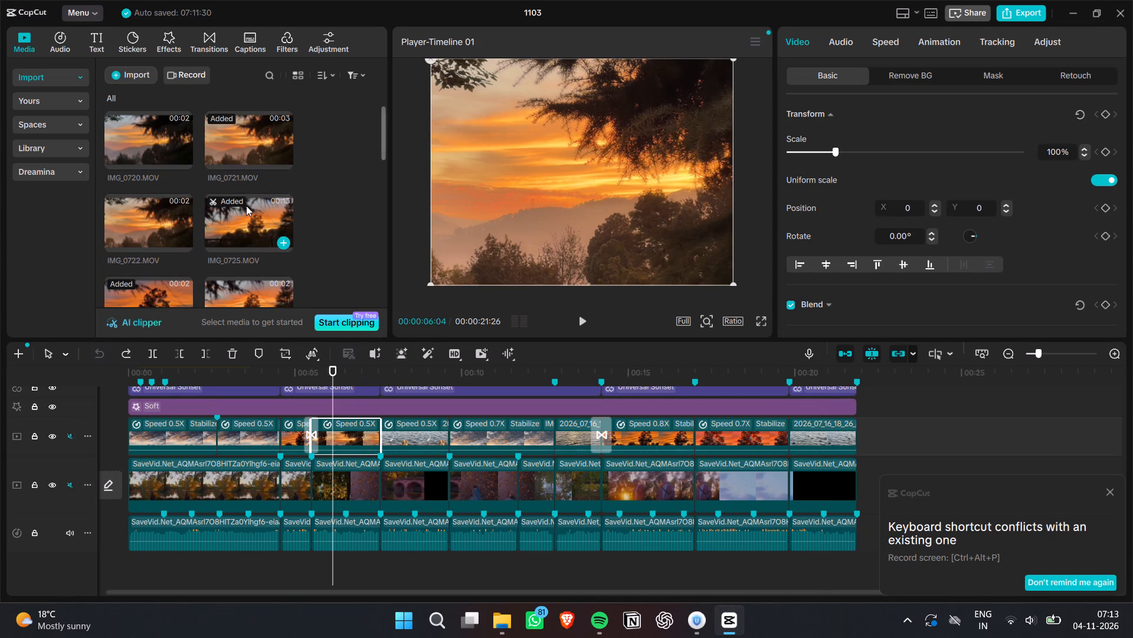
{"action": "scroll", "coordinate": [245, 206], "scroll_direction": "down", "scroll_amount": 1}
{"action": "scroll", "coordinate": [323, 229], "scroll_direction": "down", "scroll_amount": 1}
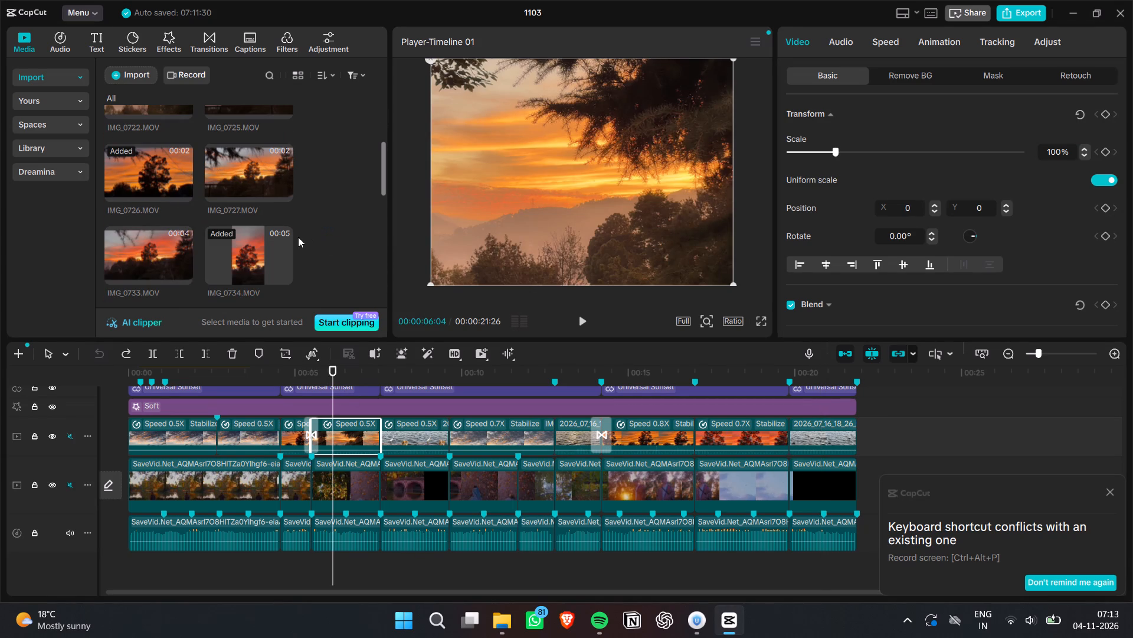
{"action": "left_click", "coordinate": [153, 256]}
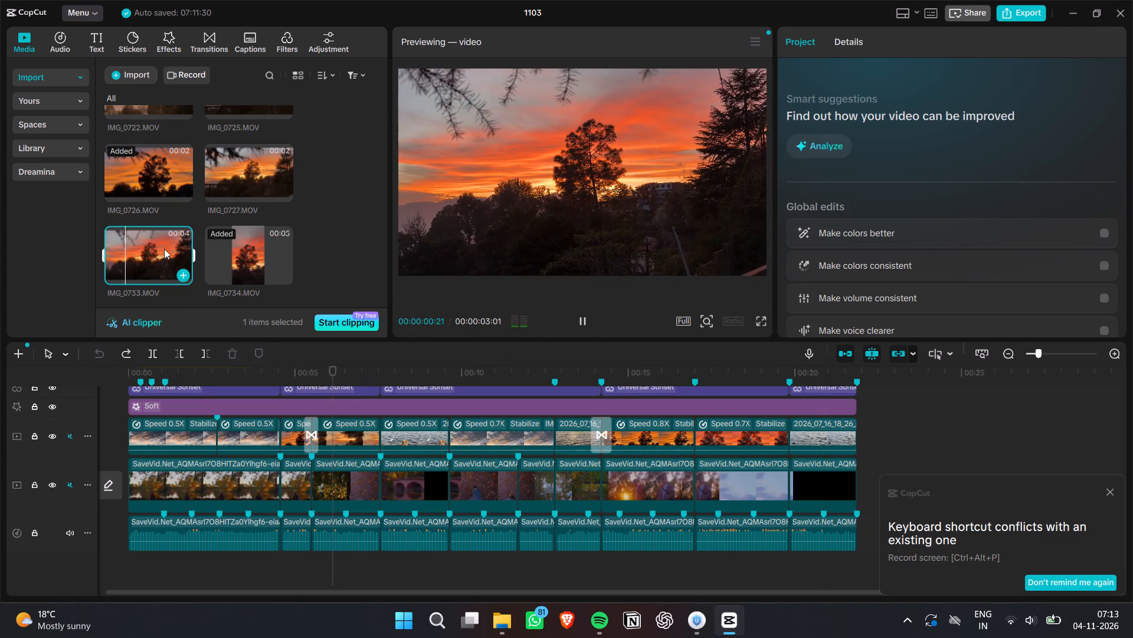
{"action": "left_click", "coordinate": [243, 169]}
{"action": "scroll", "coordinate": [239, 174], "scroll_direction": "down", "scroll_amount": 3}
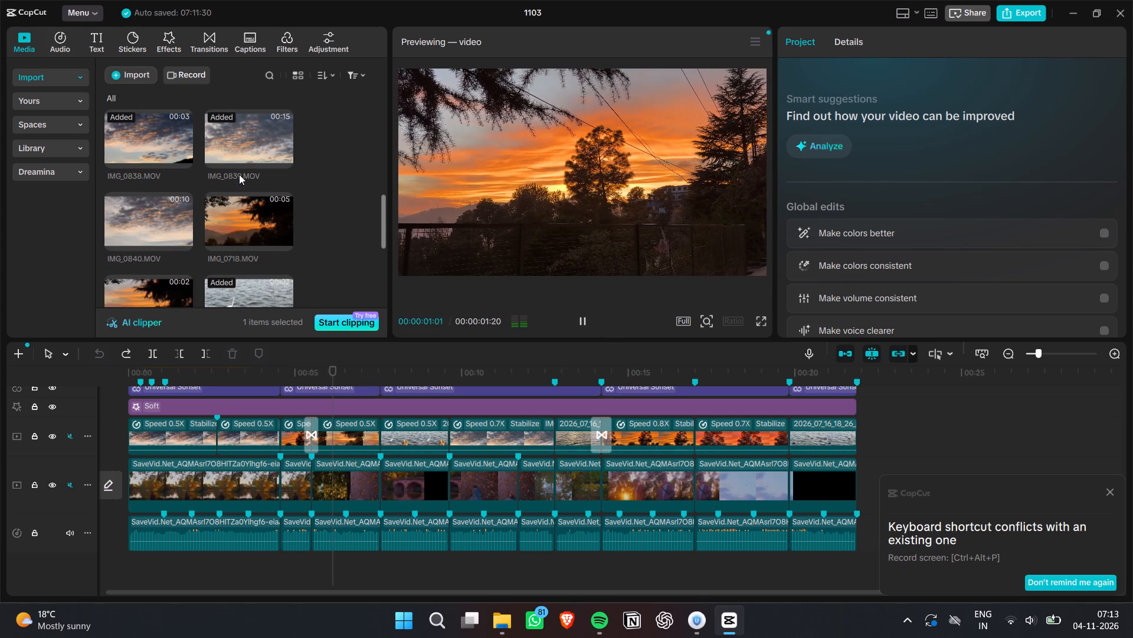
{"action": "left_click", "coordinate": [241, 245]}
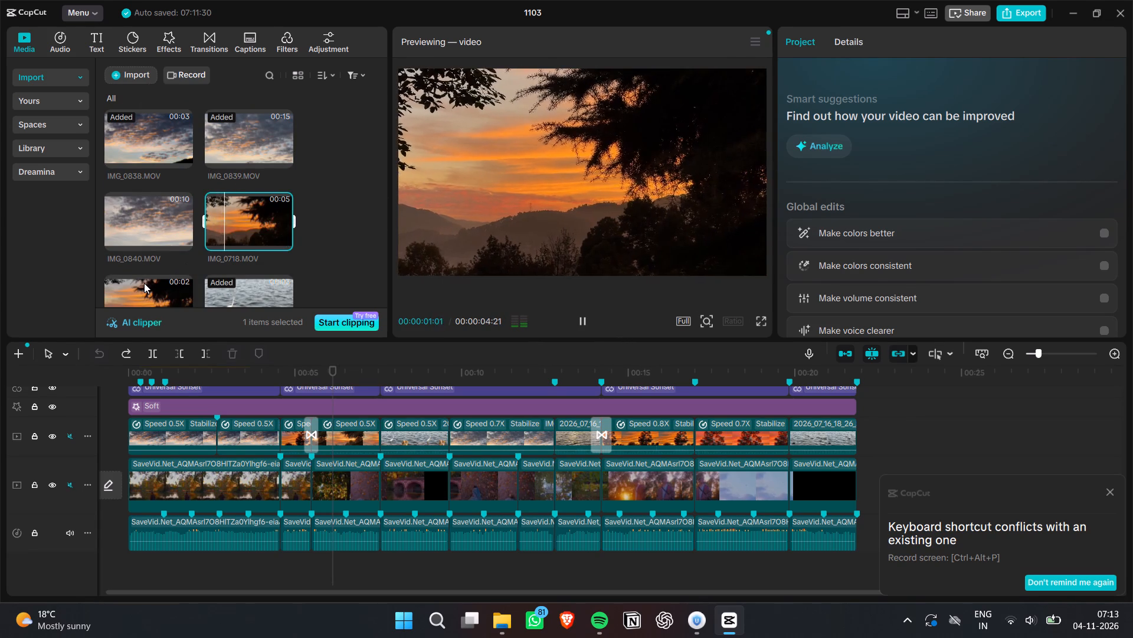
{"action": "left_click", "coordinate": [144, 283]}
{"action": "scroll", "coordinate": [149, 274], "scroll_direction": "down", "scroll_amount": 4}
{"action": "left_click", "coordinate": [231, 180]}
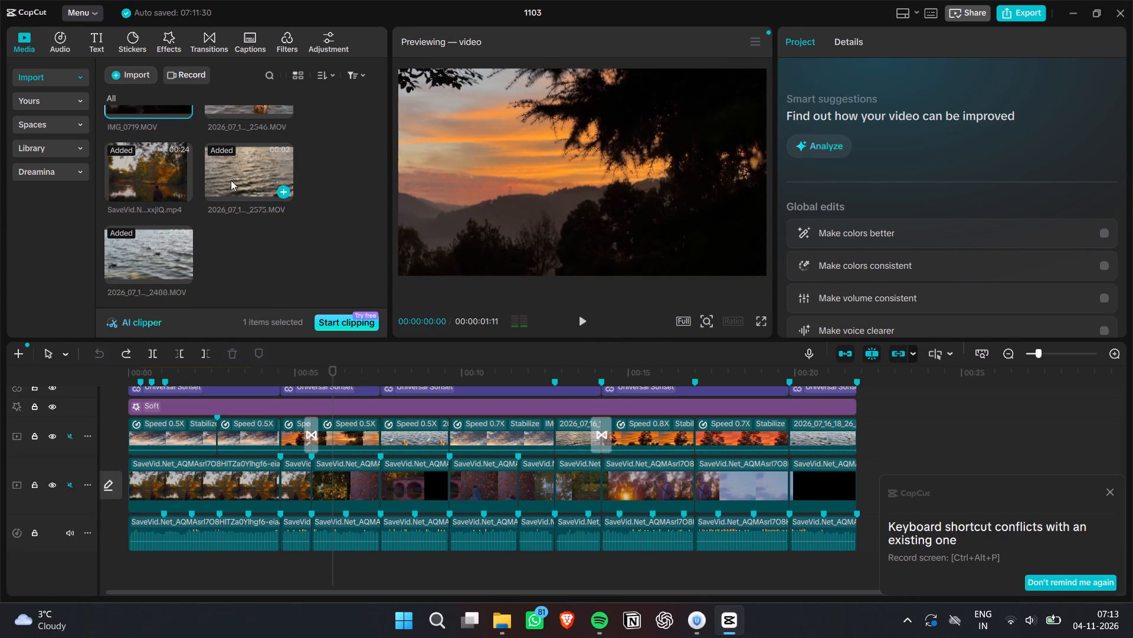
{"action": "left_click", "coordinate": [165, 246]}
{"action": "scroll", "coordinate": [244, 232], "scroll_direction": "up", "scroll_amount": 14}
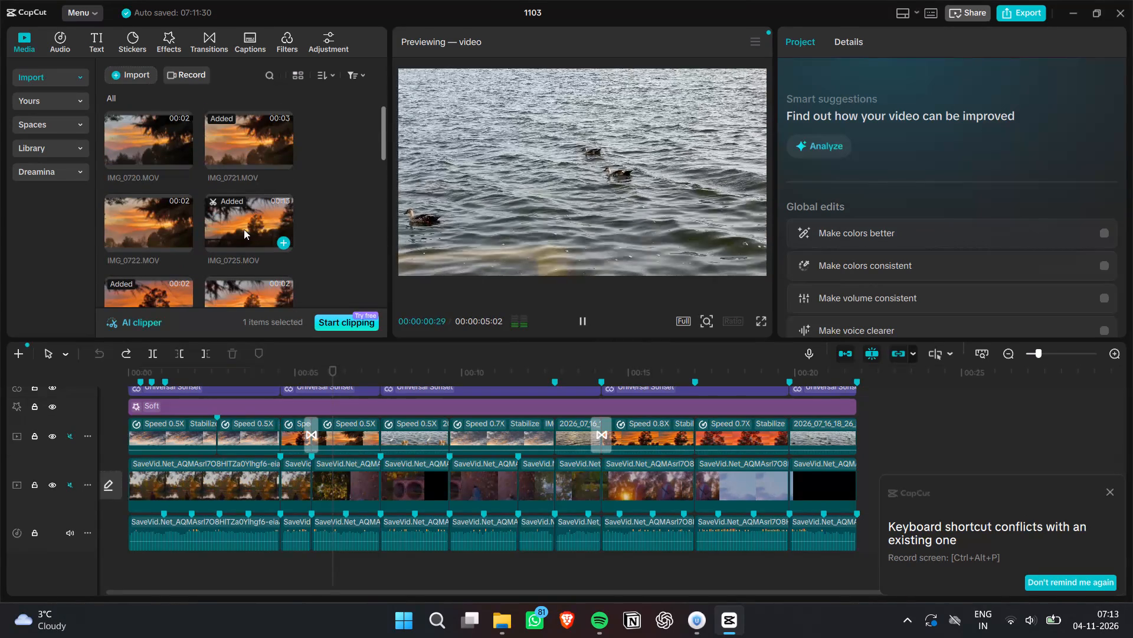
{"action": "scroll", "coordinate": [244, 229], "scroll_direction": "up", "scroll_amount": 3}
Delete the 0.5X sunset clip at about 6 seconds from the main video track.
{"action": "left_click", "coordinate": [353, 440]}
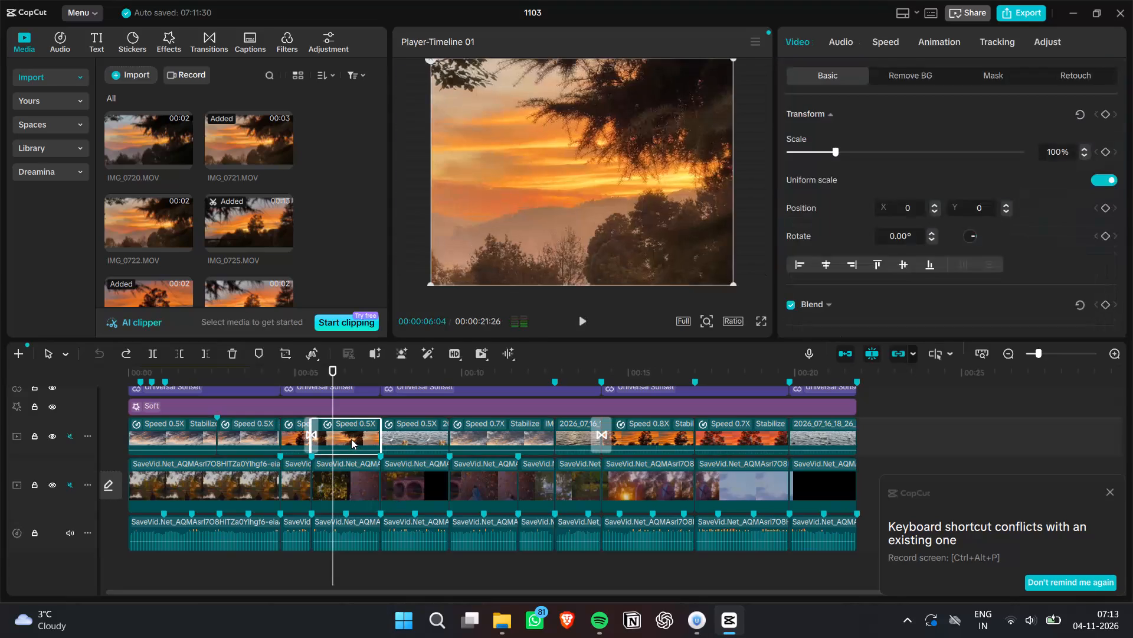
{"action": "key", "text": "BackSpace"}
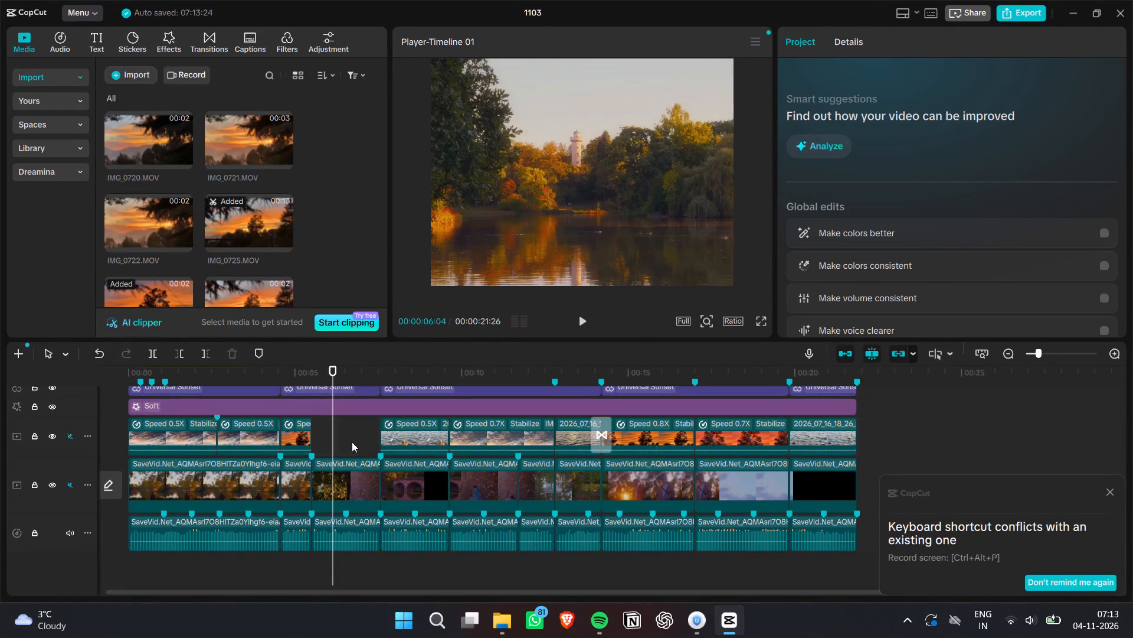
Shift the 0.5X heron clip and the 0.7X sky clip earlier to close the gap, trimming the sky clip's end to the template cut.
{"action": "left_click_drag", "start_coordinate": [408, 437], "coordinate": [343, 434]}
{"action": "left_click_drag", "start_coordinate": [487, 426], "coordinate": [420, 429]}
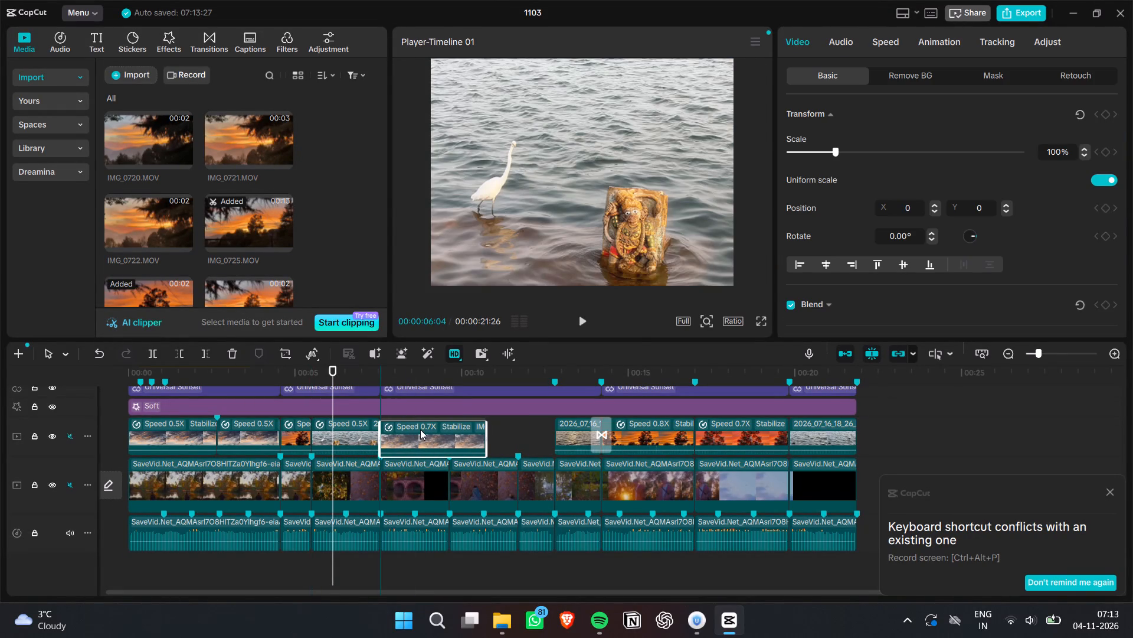
{"action": "left_click_drag", "start_coordinate": [485, 433], "coordinate": [448, 432]}
Move the golden water clip (IMG_2575) directly after the 0.7X sky clip and extend its end towards the next template cut.
{"action": "left_click_drag", "start_coordinate": [571, 436], "coordinate": [497, 435]}
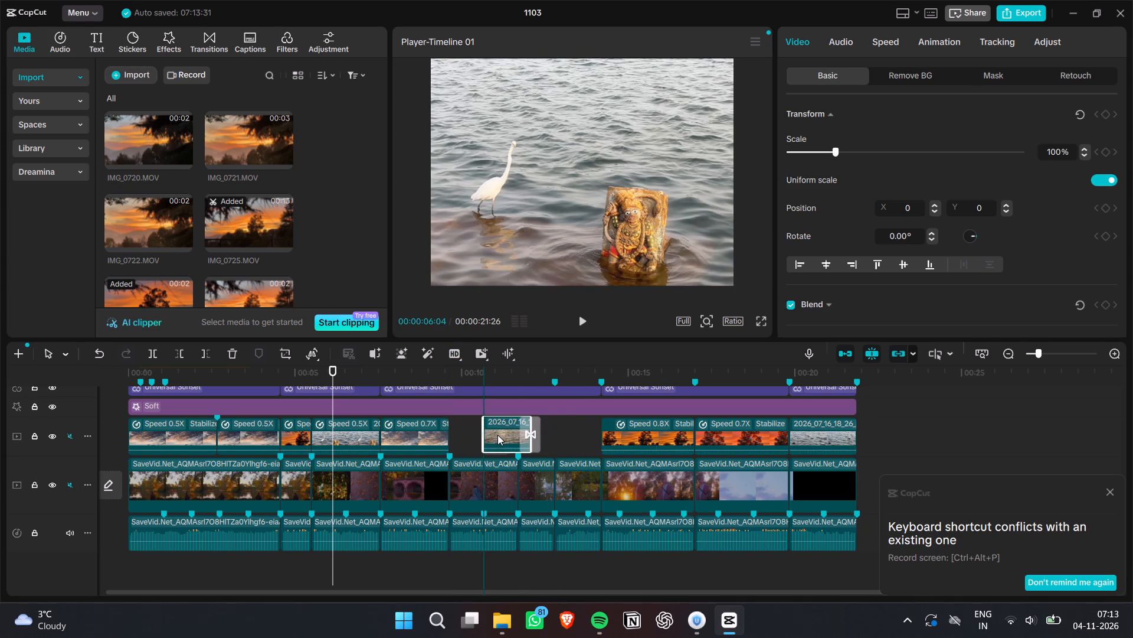
{"action": "left_click_drag", "start_coordinate": [497, 435], "coordinate": [464, 433]}
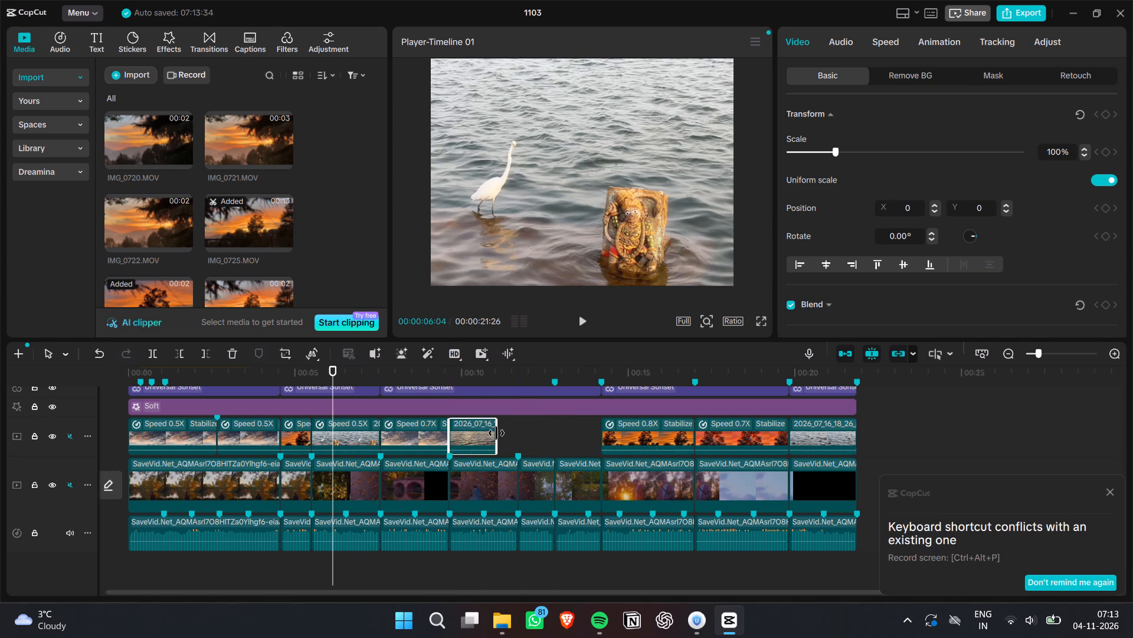
{"action": "left_click_drag", "start_coordinate": [496, 433], "coordinate": [517, 435]}
Set the golden water clip's speed to 0.80x.
{"action": "left_click", "coordinate": [486, 435]}
{"action": "left_click", "coordinate": [894, 47]}
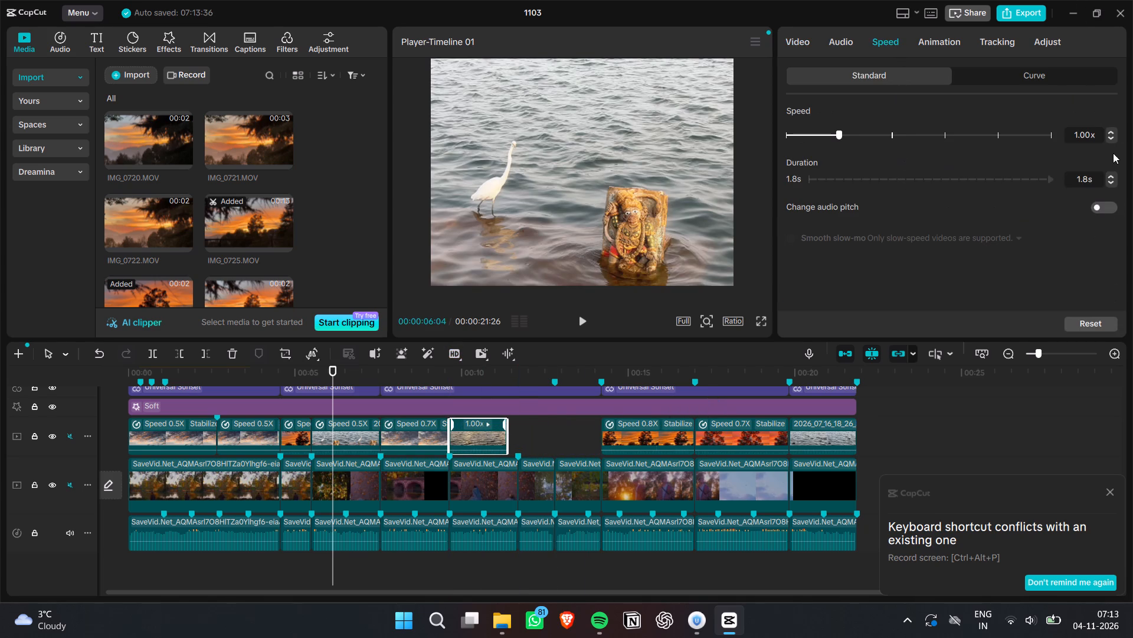
{"action": "left_click", "coordinate": [1111, 138]}
{"action": "left_click", "coordinate": [1111, 138]}
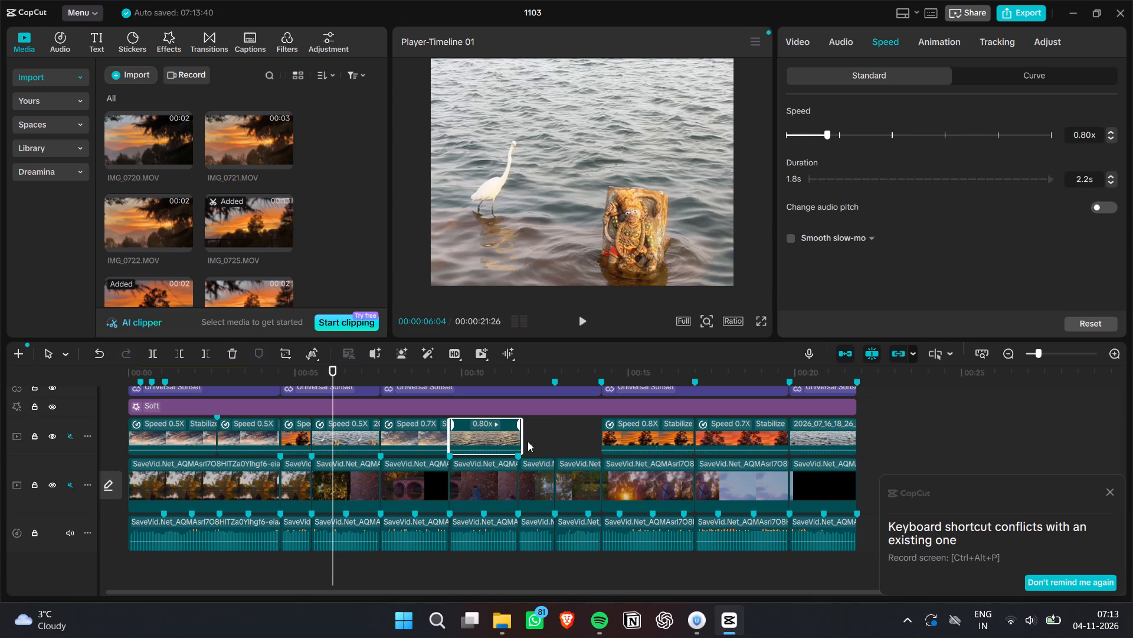
Trim the golden water clip's end to about 2.1 s so it lines up with the template cut just before 12 seconds.
{"action": "left_click_drag", "start_coordinate": [524, 436], "coordinate": [517, 432]}
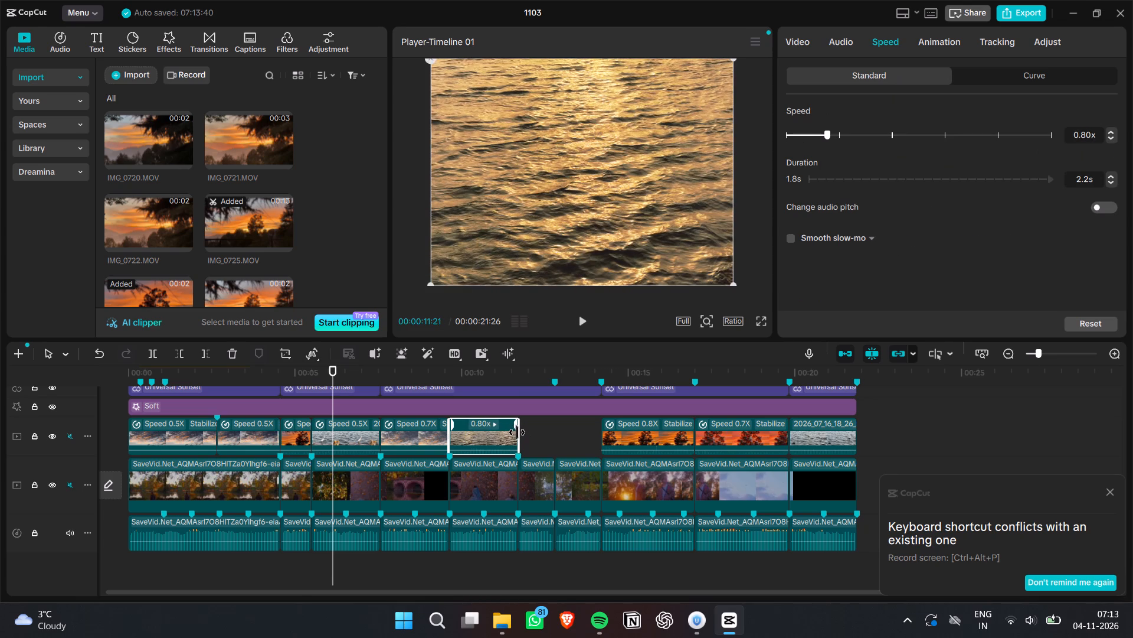
{"action": "left_click_drag", "start_coordinate": [517, 432], "coordinate": [517, 429]}
{"action": "scroll", "coordinate": [555, 486], "scroll_direction": "up", "scroll_amount": 4, "text": "ctrl"}
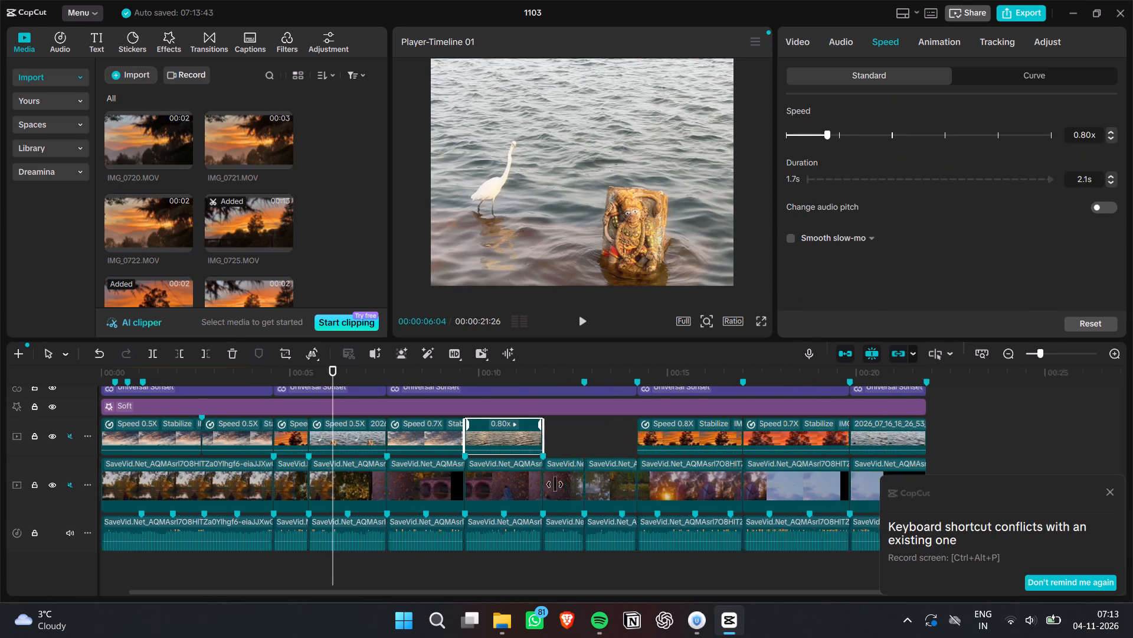
{"action": "scroll", "coordinate": [555, 484], "scroll_direction": "up", "scroll_amount": 5, "text": "ctrl"}
{"action": "scroll", "coordinate": [679, 447], "scroll_direction": "up", "scroll_amount": 7, "text": "ctrl"}
{"action": "left_click", "coordinate": [739, 444]}
{"action": "left_click_drag", "start_coordinate": [702, 348], "coordinate": [705, 358]}
{"action": "left_click", "coordinate": [708, 429]}
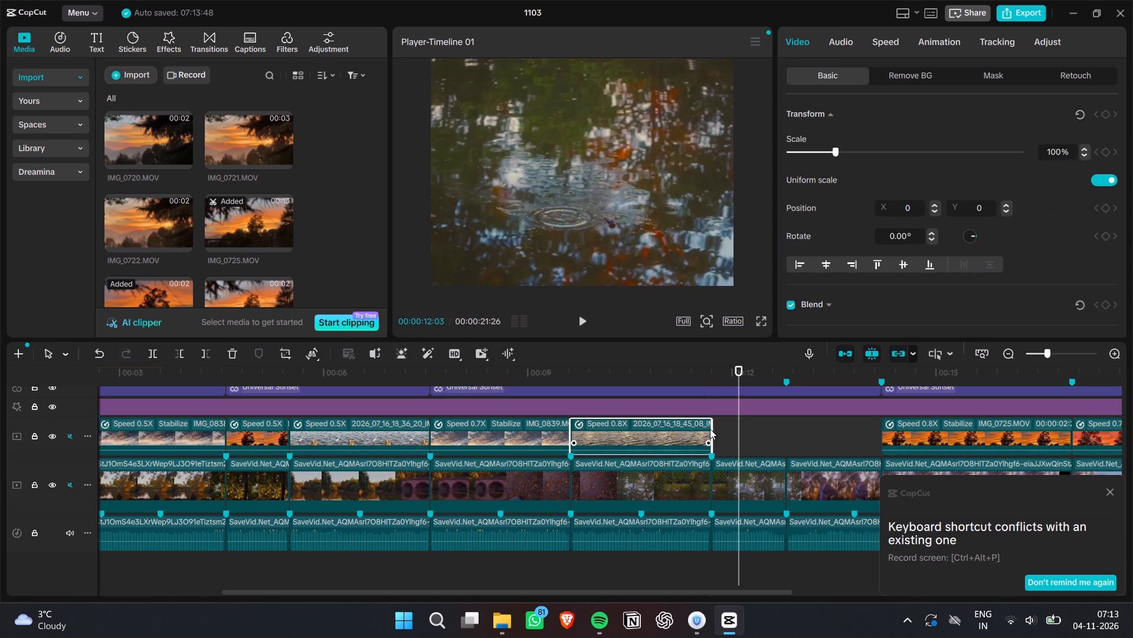
{"action": "left_click", "coordinate": [710, 429]}
{"action": "left_click", "coordinate": [715, 432]}
Move the 0.8X sunset clip (IMG_0725) directly after the golden water clip and trim its end to the template cut at about 12.8 s.
{"action": "left_click_drag", "start_coordinate": [915, 434], "coordinate": [748, 441]}
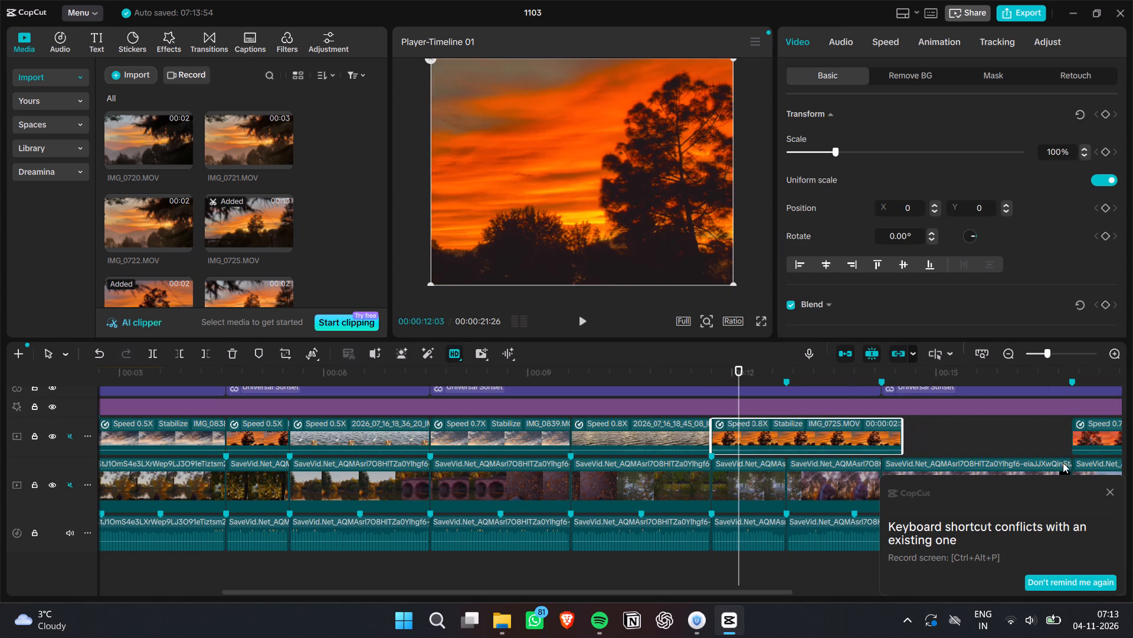
{"action": "left_click_drag", "start_coordinate": [904, 441], "coordinate": [879, 438]}
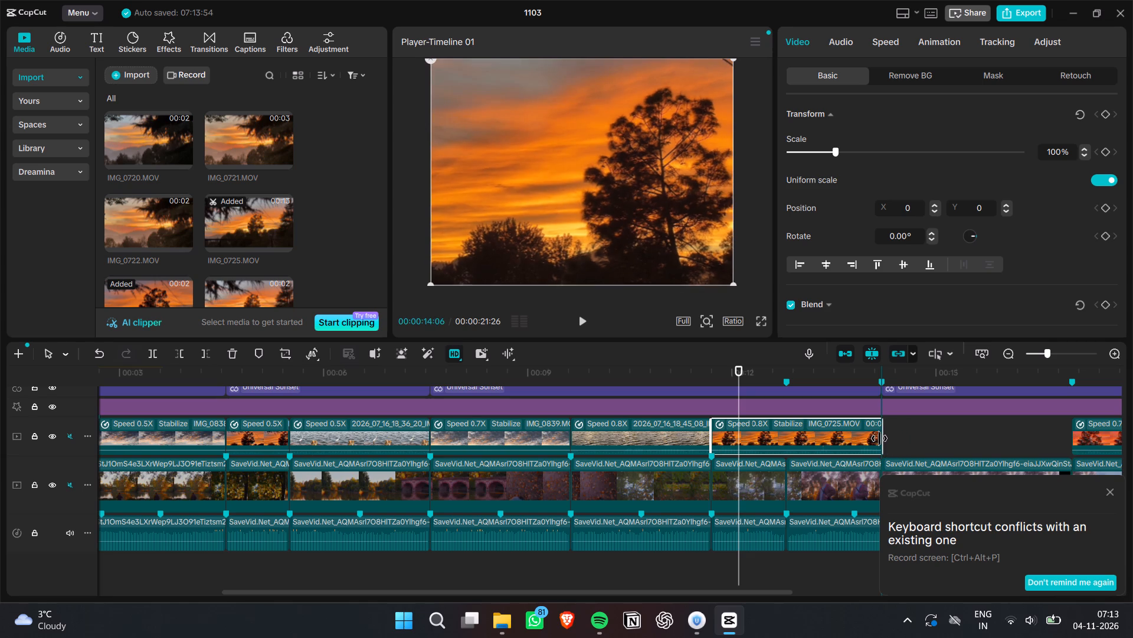
{"action": "left_click_drag", "start_coordinate": [879, 438], "coordinate": [878, 438]}
{"action": "left_click_drag", "start_coordinate": [878, 438], "coordinate": [781, 441]}
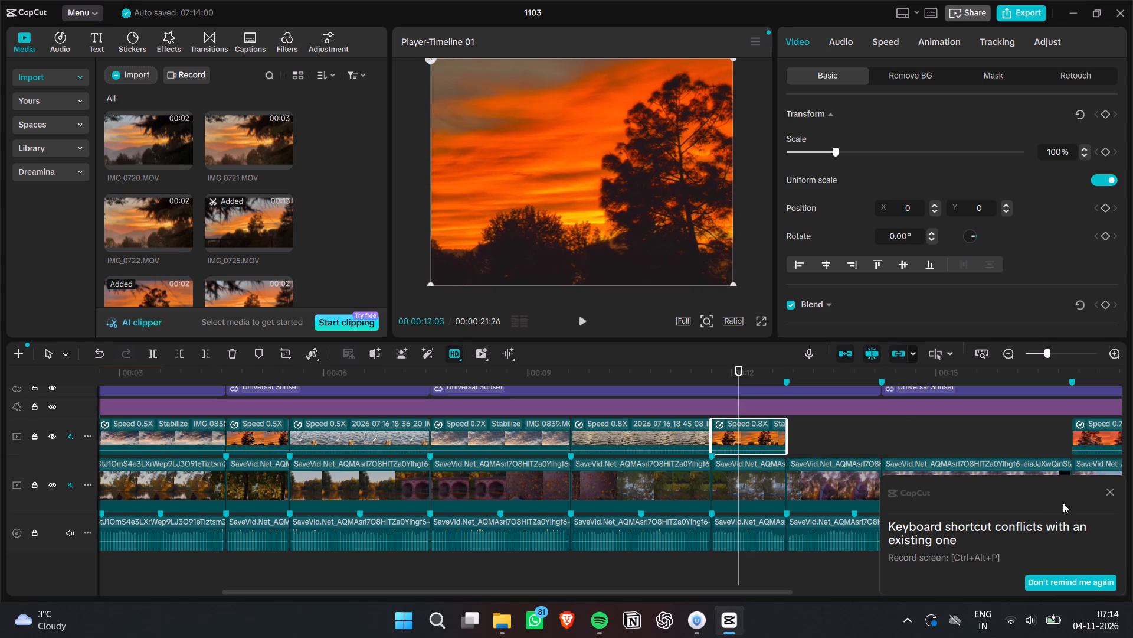
{"action": "left_click", "coordinate": [1111, 494]}
Move the 0.7X red sunset tree clip earlier so it starts directly at the end of the IMG_0725 clip.
{"action": "scroll", "coordinate": [970, 463], "scroll_direction": "down", "scroll_amount": 2, "text": "ctrl"}
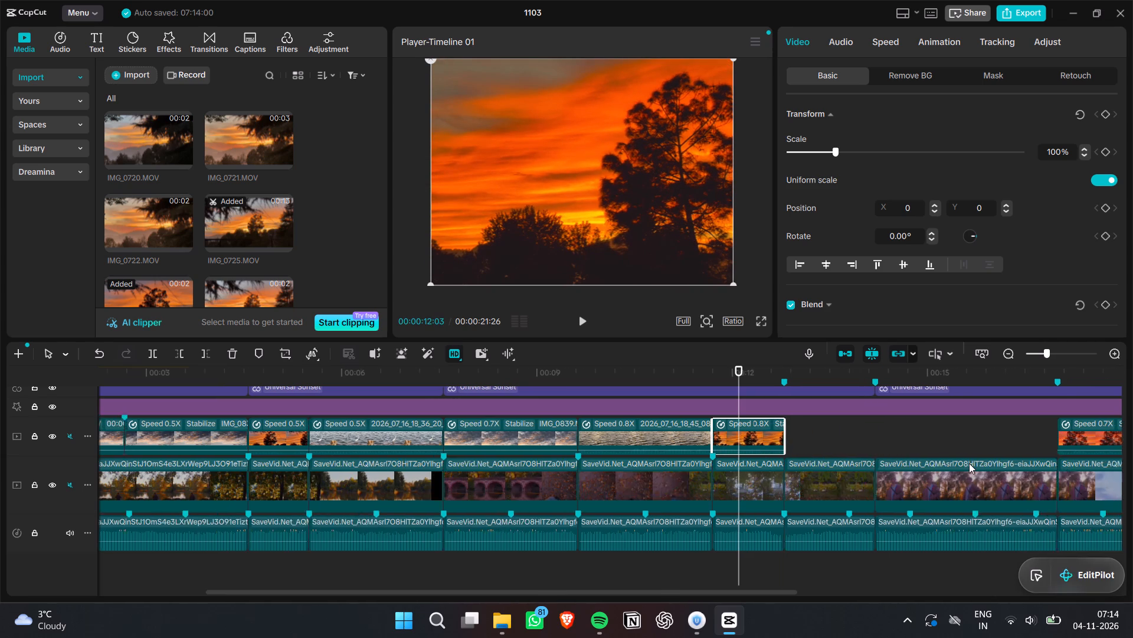
{"action": "scroll", "coordinate": [969, 463], "scroll_direction": "down", "scroll_amount": 6, "text": "ctrl"}
{"action": "left_click_drag", "start_coordinate": [958, 432], "coordinate": [847, 432]}
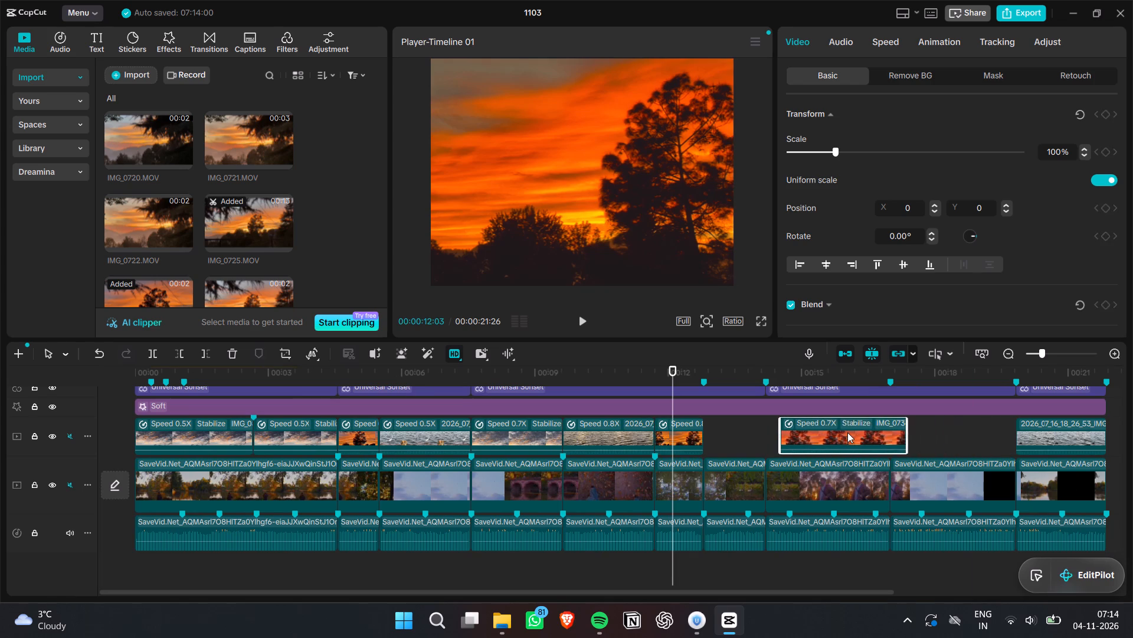
{"action": "left_click_drag", "start_coordinate": [746, 432], "coordinate": [717, 434]}
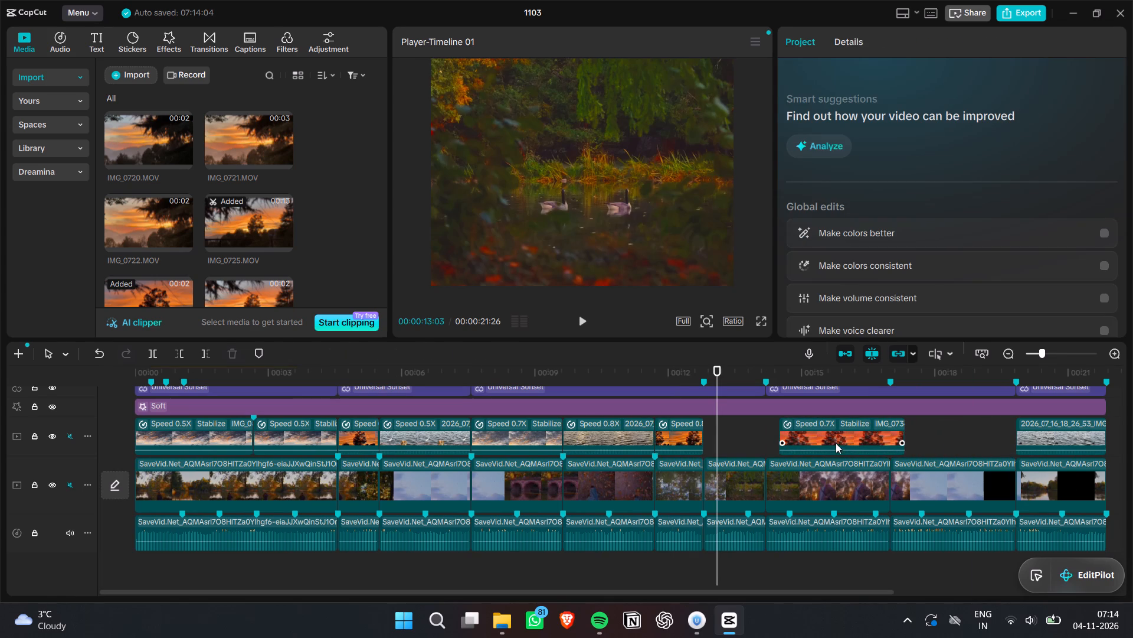
{"action": "left_click_drag", "start_coordinate": [846, 429], "coordinate": [774, 432]}
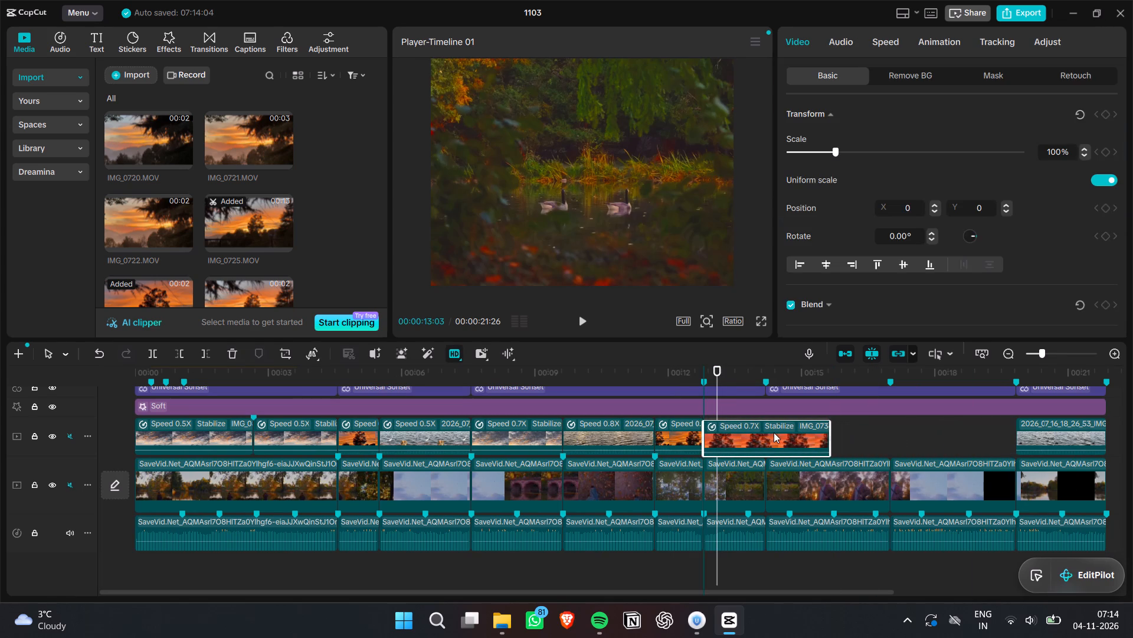
{"action": "left_click_drag", "start_coordinate": [774, 432], "coordinate": [773, 432]}
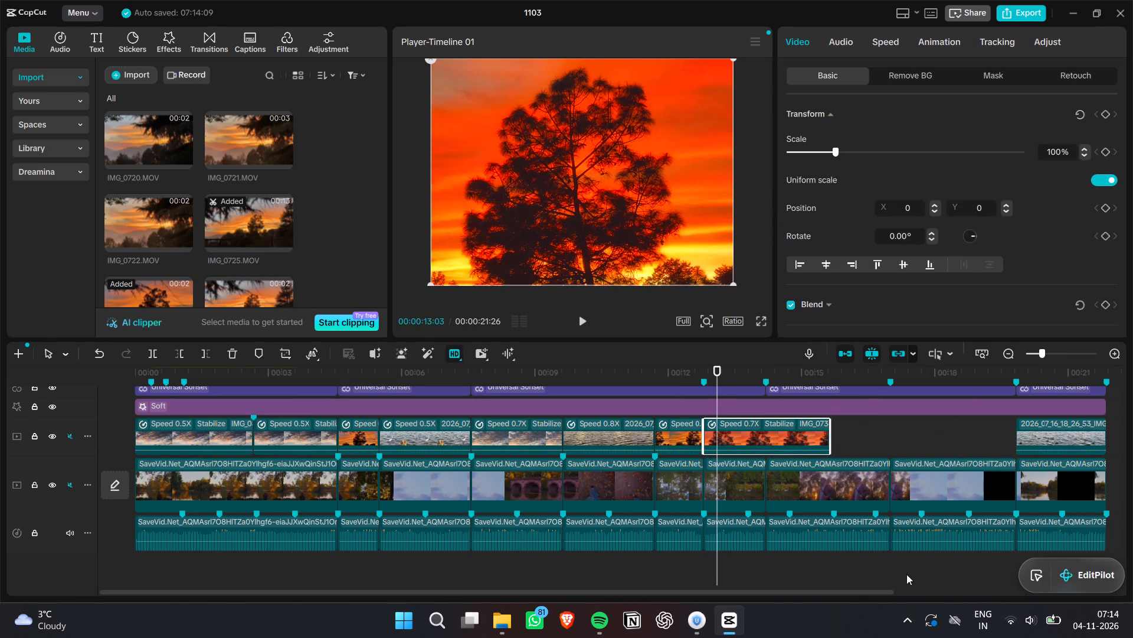
{"action": "left_click", "coordinate": [908, 601]}
{"action": "left_click", "coordinate": [909, 612]}
{"action": "right_click", "coordinate": [853, 554]}
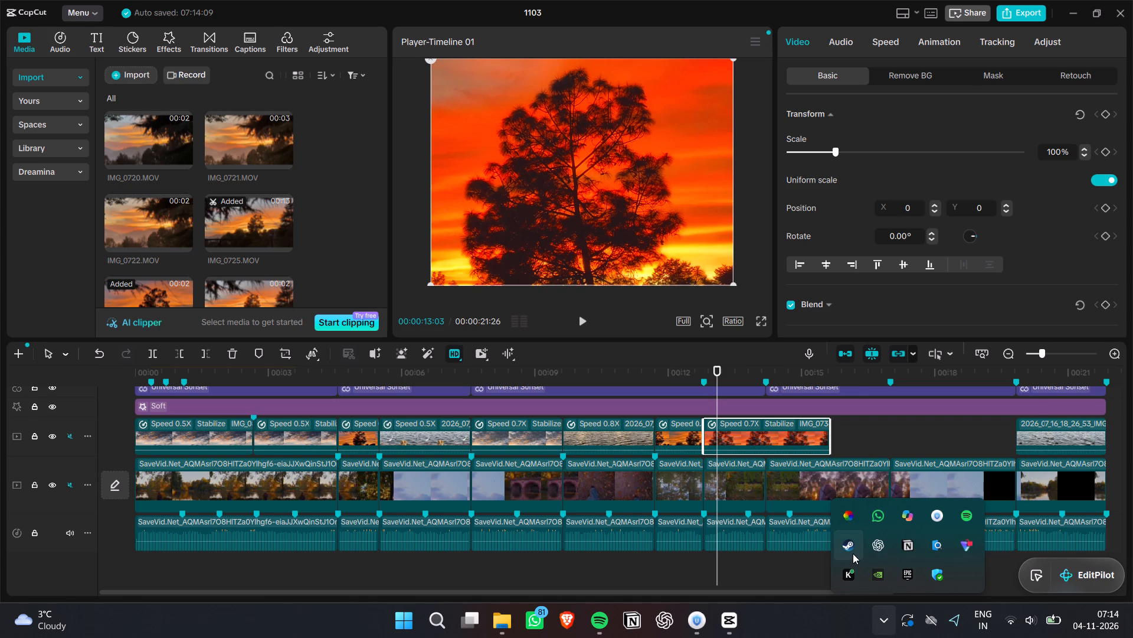
{"action": "left_click", "coordinate": [885, 547]}
{"action": "right_click", "coordinate": [853, 510]}
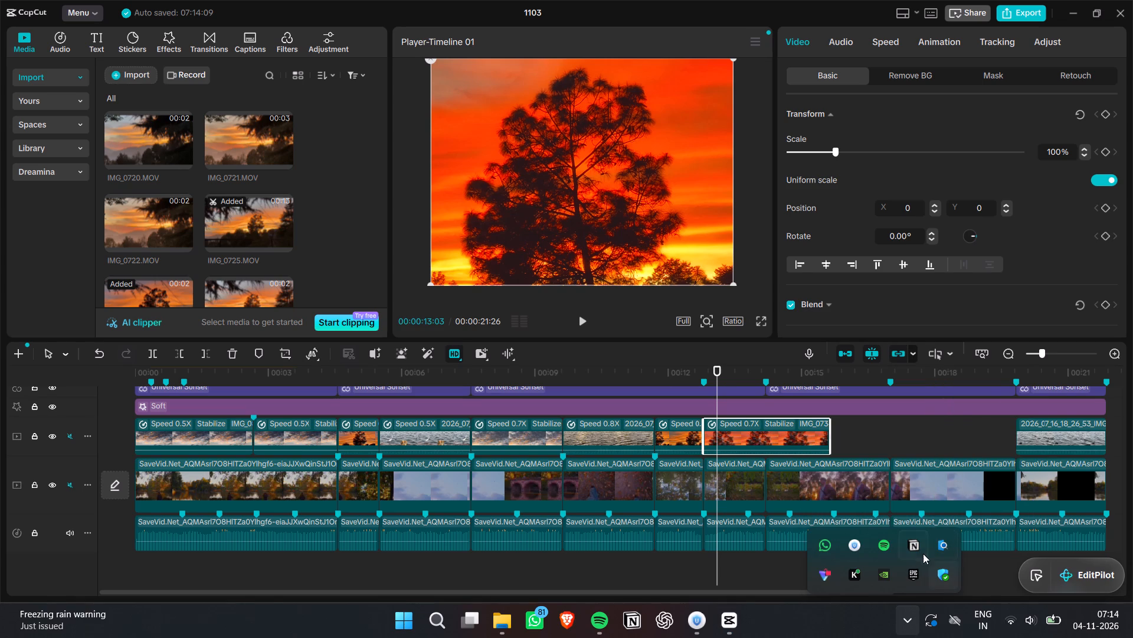
{"action": "right_click", "coordinate": [921, 550]}
{"action": "left_click", "coordinate": [946, 539]}
{"action": "right_click", "coordinate": [869, 576]}
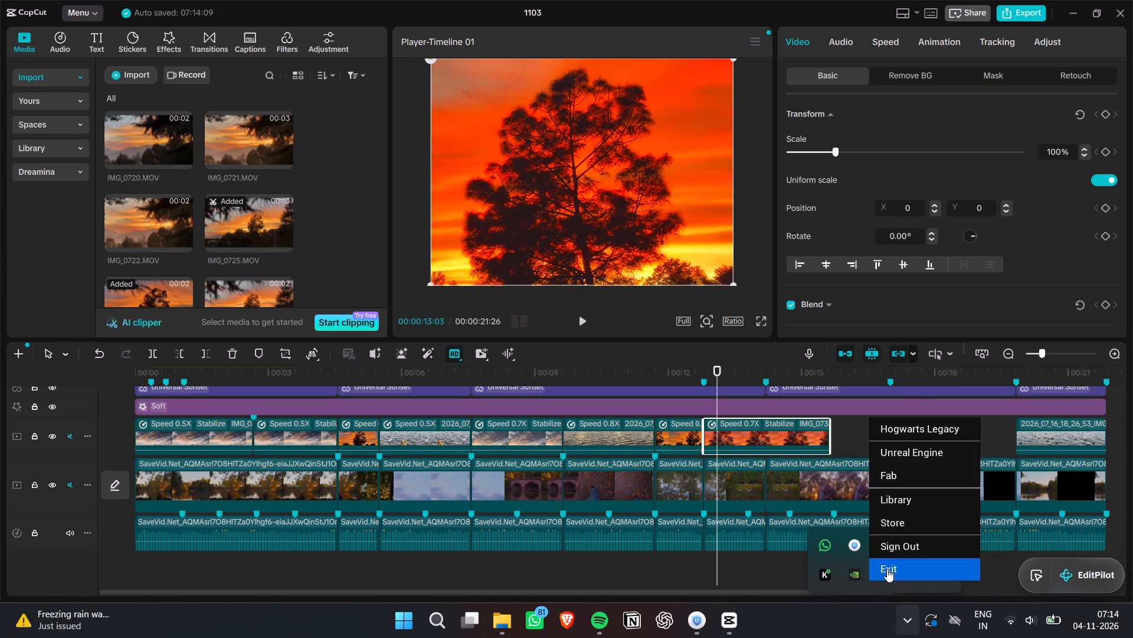
{"action": "left_click", "coordinate": [902, 562]}
{"action": "right_click", "coordinate": [855, 572]}
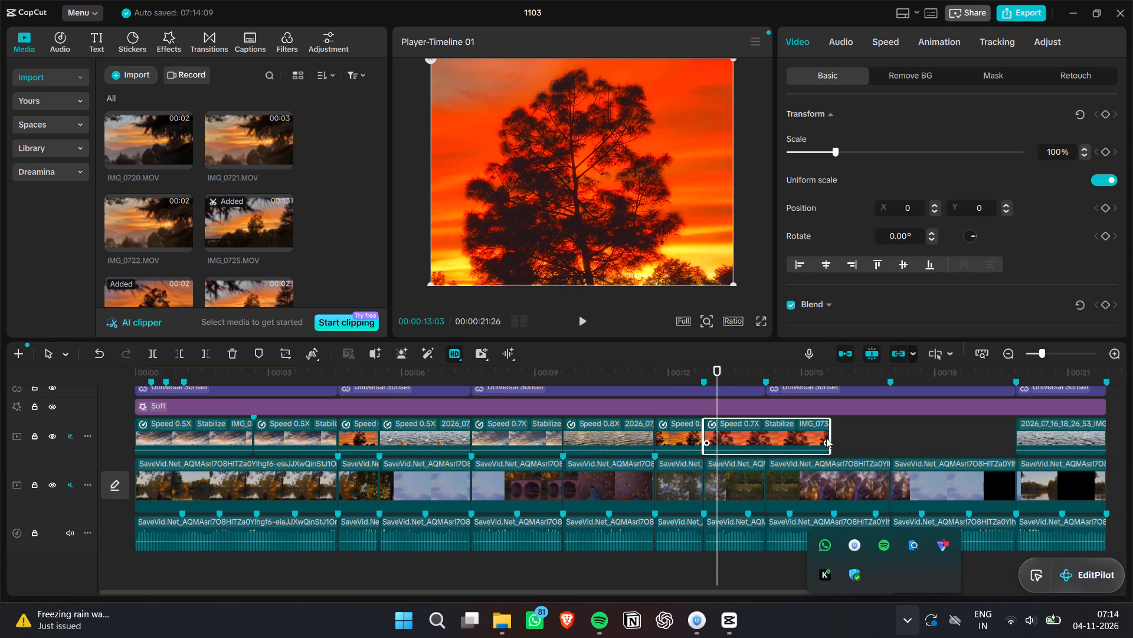
Trim the 0.7X red sunset tree clip's end to the template cut at about 14 s and play back the join.
{"action": "left_click_drag", "start_coordinate": [829, 432], "coordinate": [765, 436]}
{"action": "left_click", "coordinate": [641, 376]}
{"action": "key", "text": "space"}
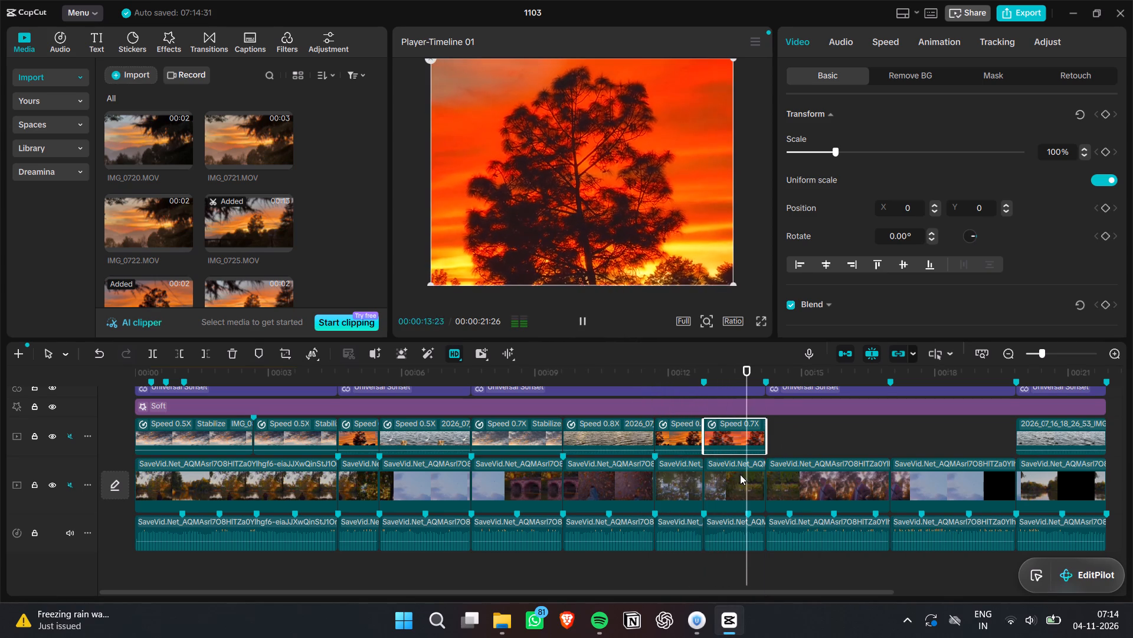
{"action": "key", "text": "space"}
Move the duck water clip (IMG_2488) directly after the red sunset tree clip and extend its end to the template cut at about 17 s.
{"action": "left_click_drag", "start_coordinate": [1050, 441], "coordinate": [993, 439]}
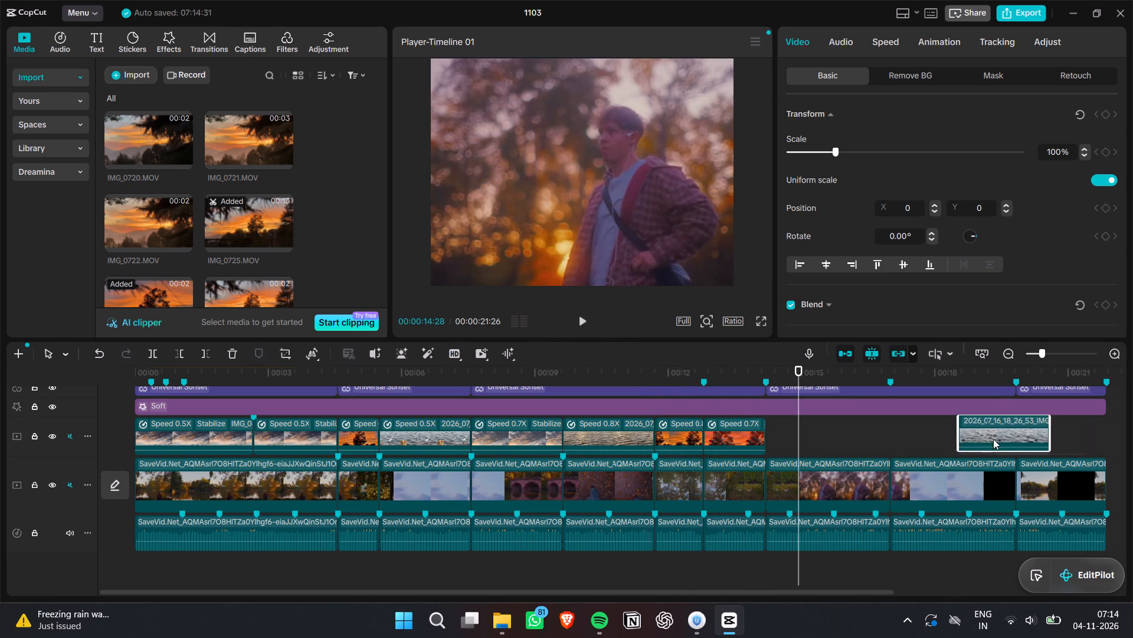
{"action": "left_click_drag", "start_coordinate": [993, 439], "coordinate": [803, 439]}
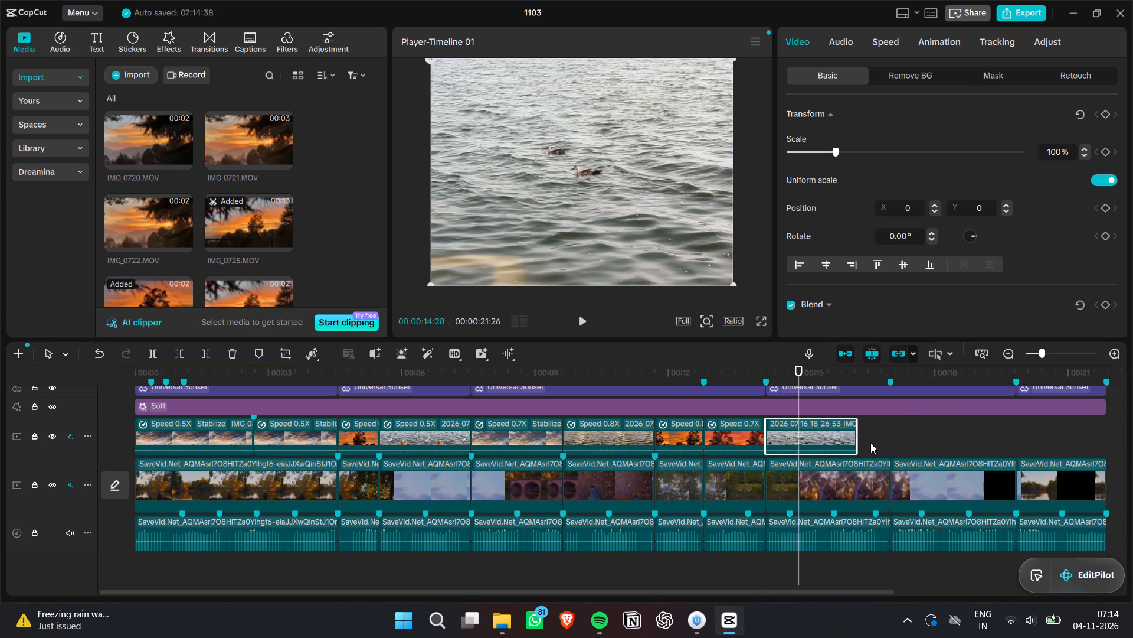
{"action": "left_click_drag", "start_coordinate": [855, 427], "coordinate": [882, 430]}
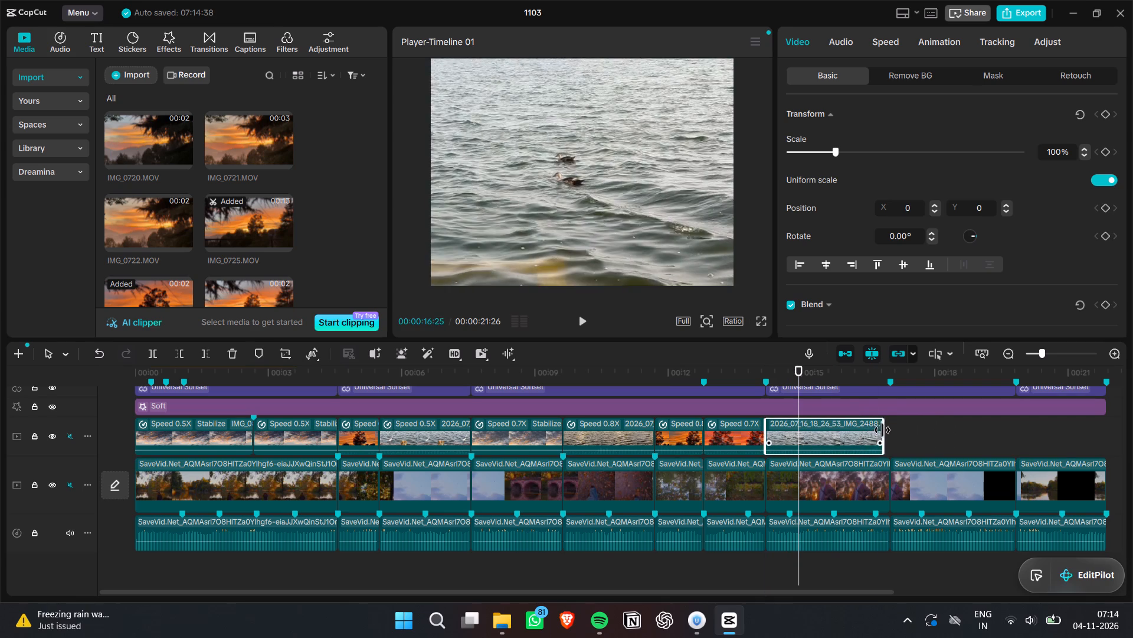
{"action": "left_click_drag", "start_coordinate": [882, 430], "coordinate": [888, 432]}
Play back the rest of the template and the edit from the start to check clip timing against the filter segments.
{"action": "key", "text": "space"}
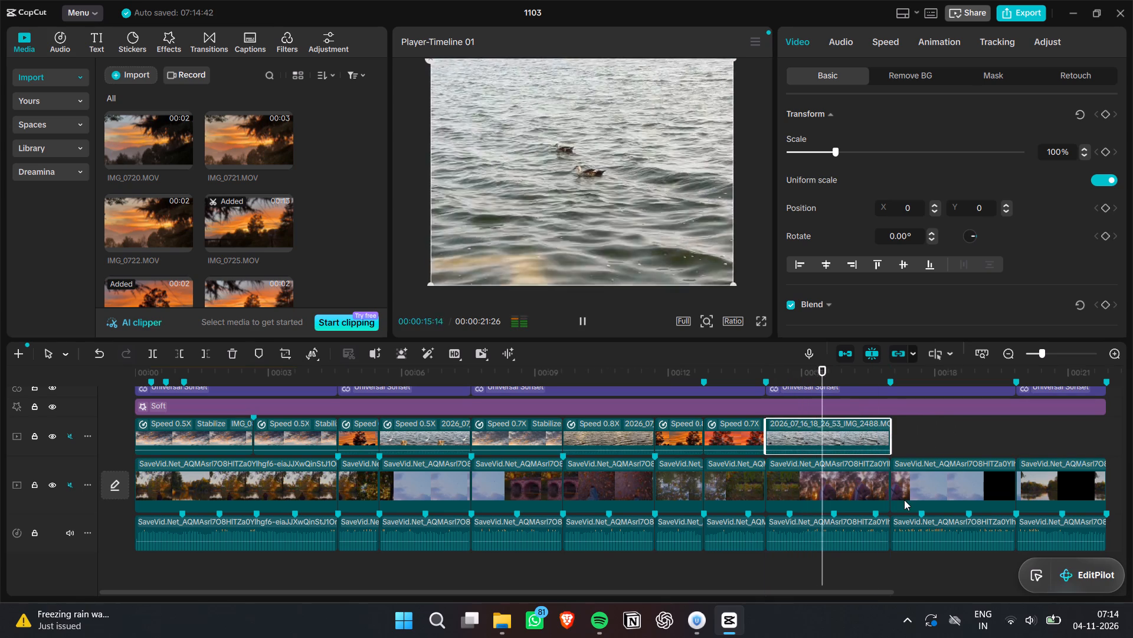
{"action": "scroll", "coordinate": [915, 473], "scroll_direction": "down", "scroll_amount": 5, "text": "ctrl"}
{"action": "scroll", "coordinate": [901, 472], "scroll_direction": "up", "scroll_amount": 6}
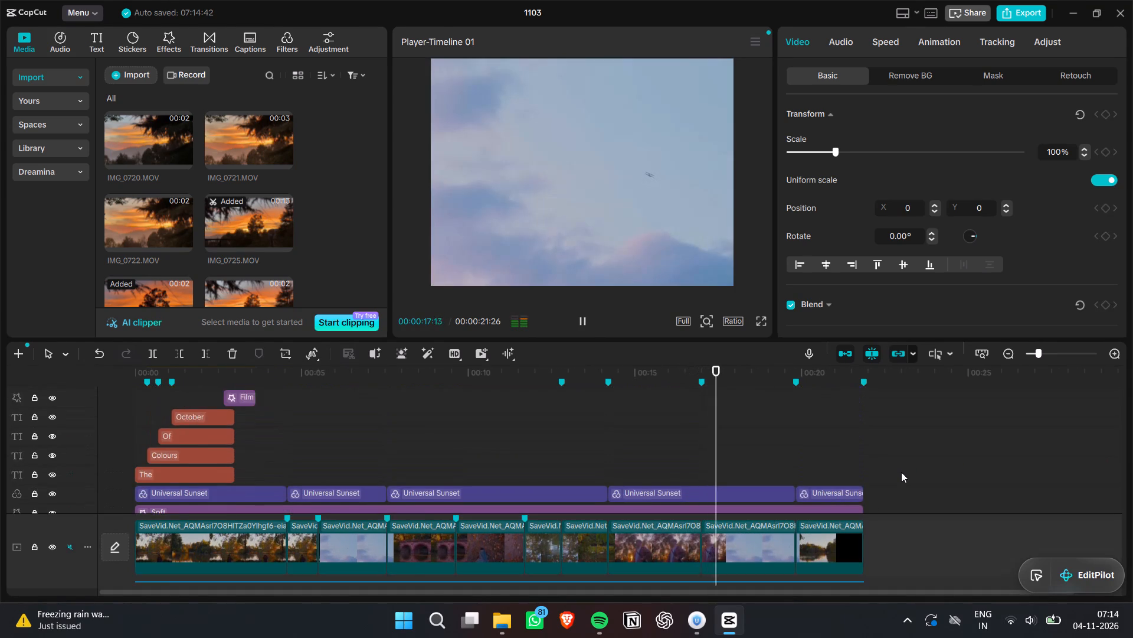
{"action": "scroll", "coordinate": [901, 472], "scroll_direction": "down", "scroll_amount": 7}
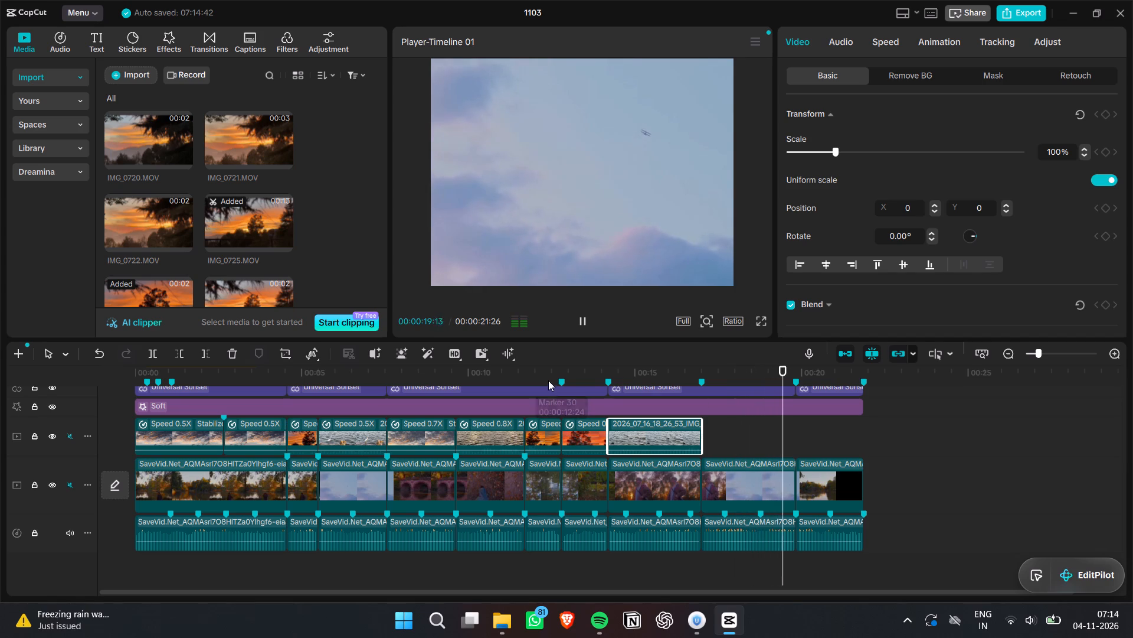
{"action": "key", "text": "space"}
{"action": "left_click_drag", "start_coordinate": [541, 370], "coordinate": [32, 351]}
{"action": "key", "text": "space"}
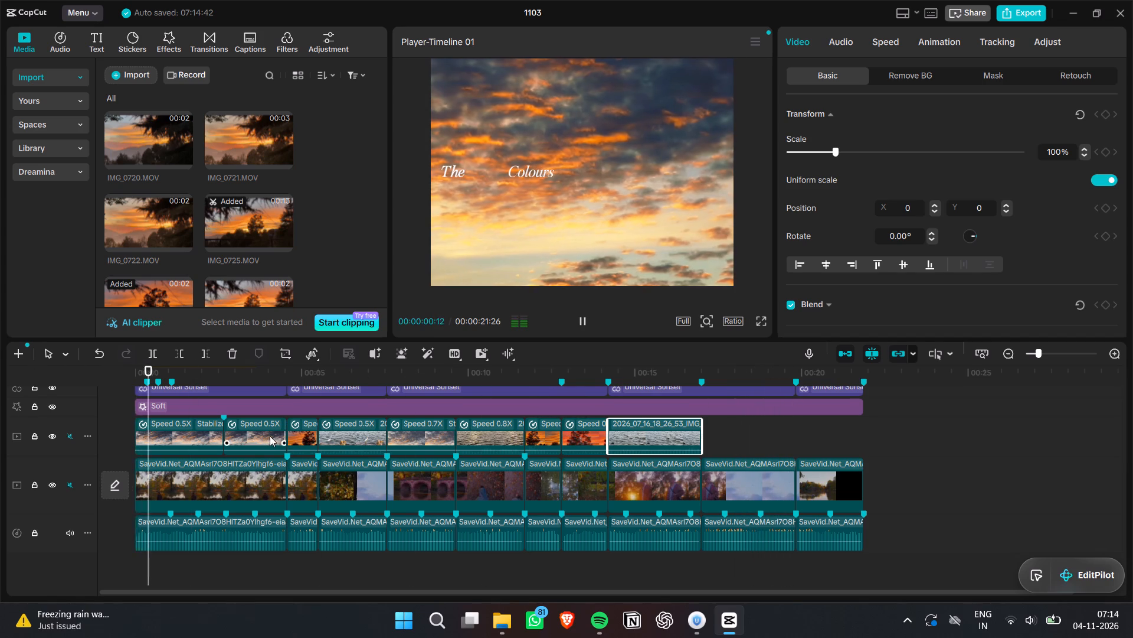
{"action": "scroll", "coordinate": [299, 449], "scroll_direction": "up", "scroll_amount": 3}
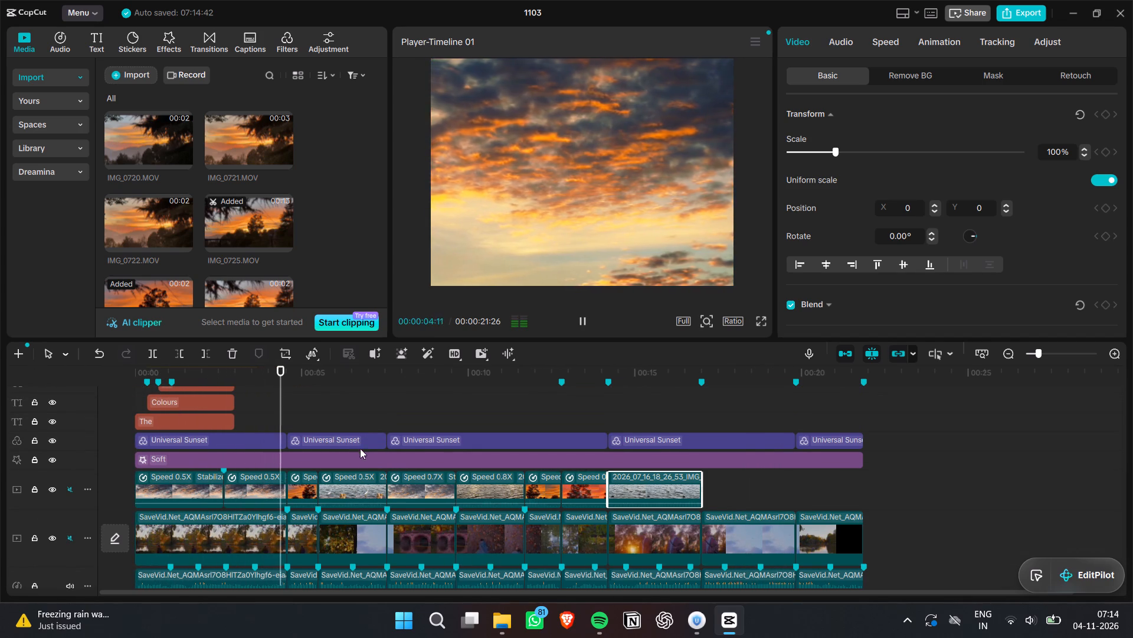
{"action": "key", "text": "space"}
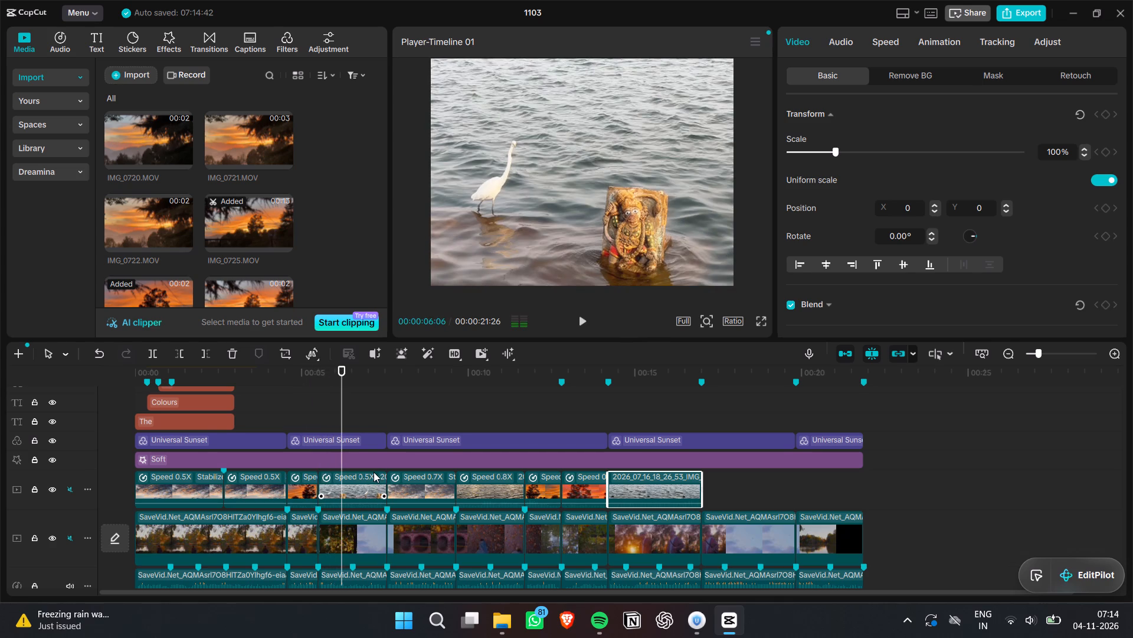
Move the boundary between the second and third Universal Sunset filter segments back to the start of the heron clip, about 5.5 s.
{"action": "left_click", "coordinate": [355, 441]}
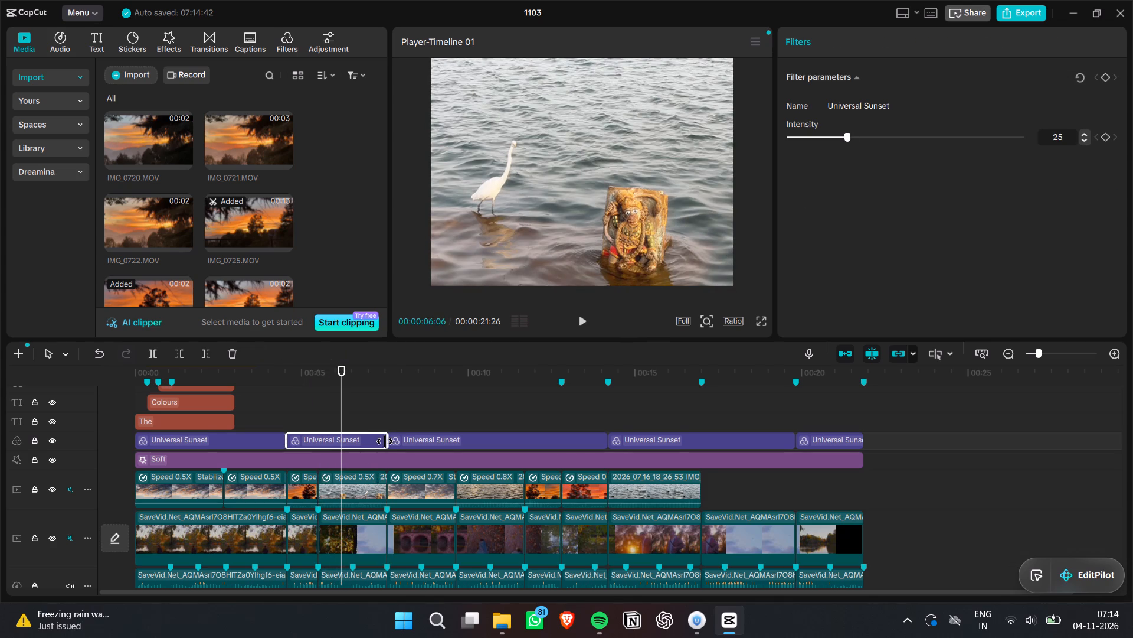
{"action": "left_click_drag", "start_coordinate": [385, 441], "coordinate": [323, 440]}
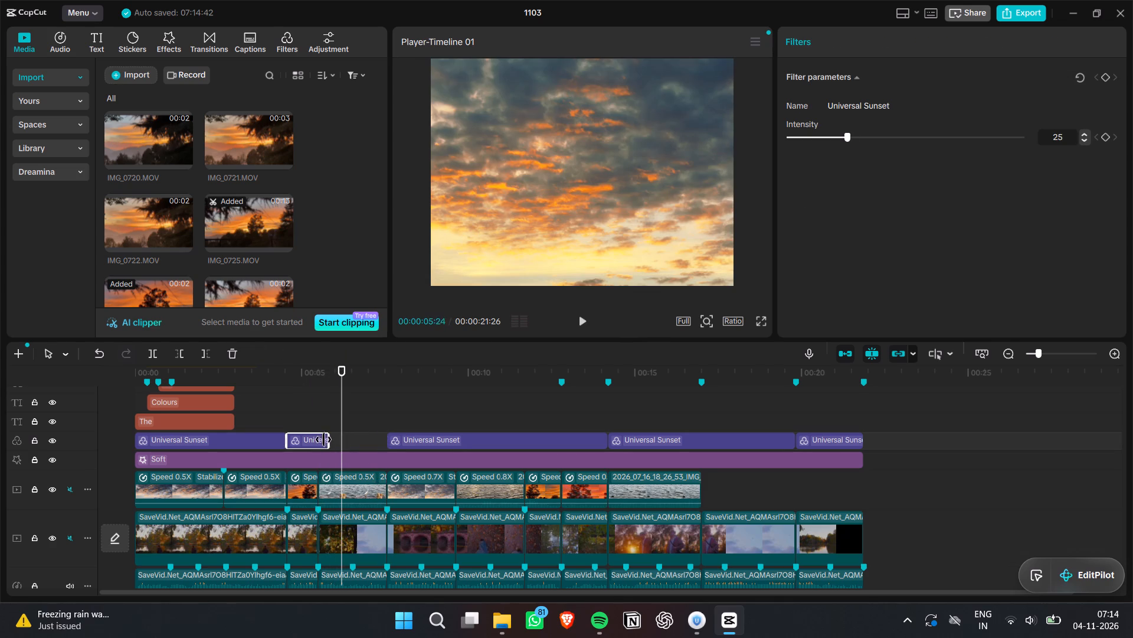
{"action": "left_click_drag", "start_coordinate": [323, 440], "coordinate": [318, 439]}
{"action": "left_click", "coordinate": [405, 439]}
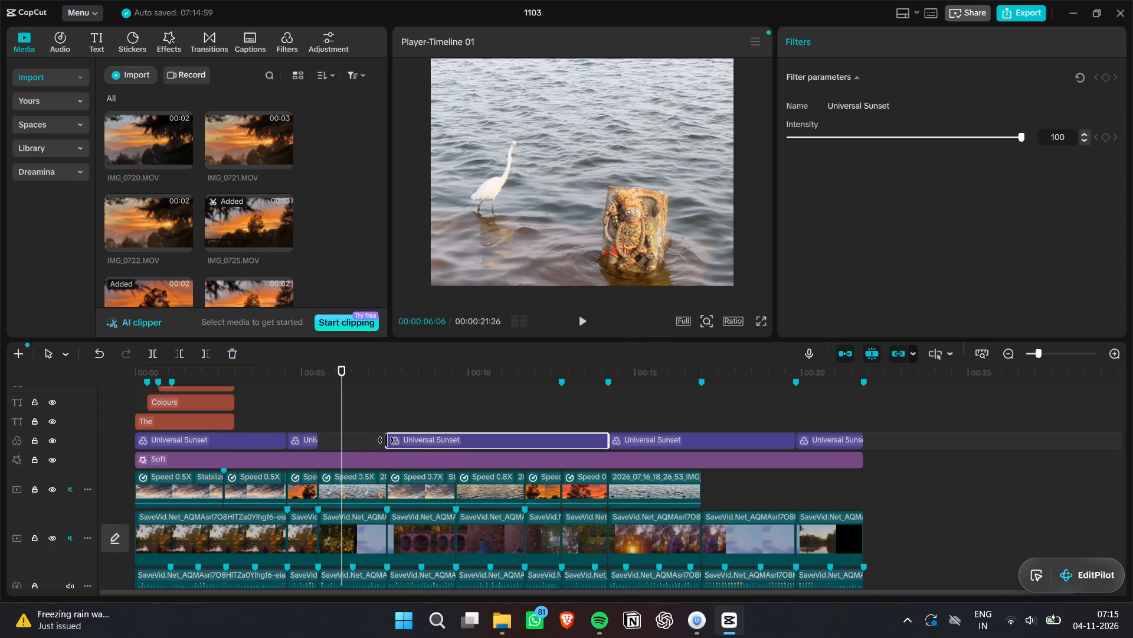
{"action": "left_click_drag", "start_coordinate": [387, 440], "coordinate": [323, 439]}
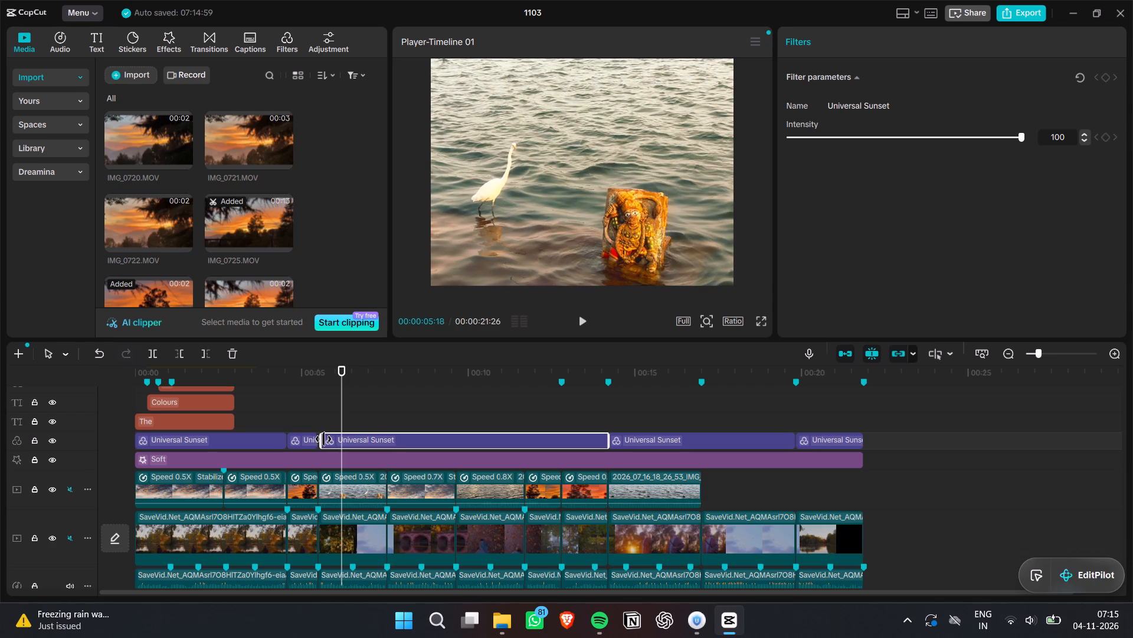
{"action": "left_click_drag", "start_coordinate": [323, 439], "coordinate": [309, 439]}
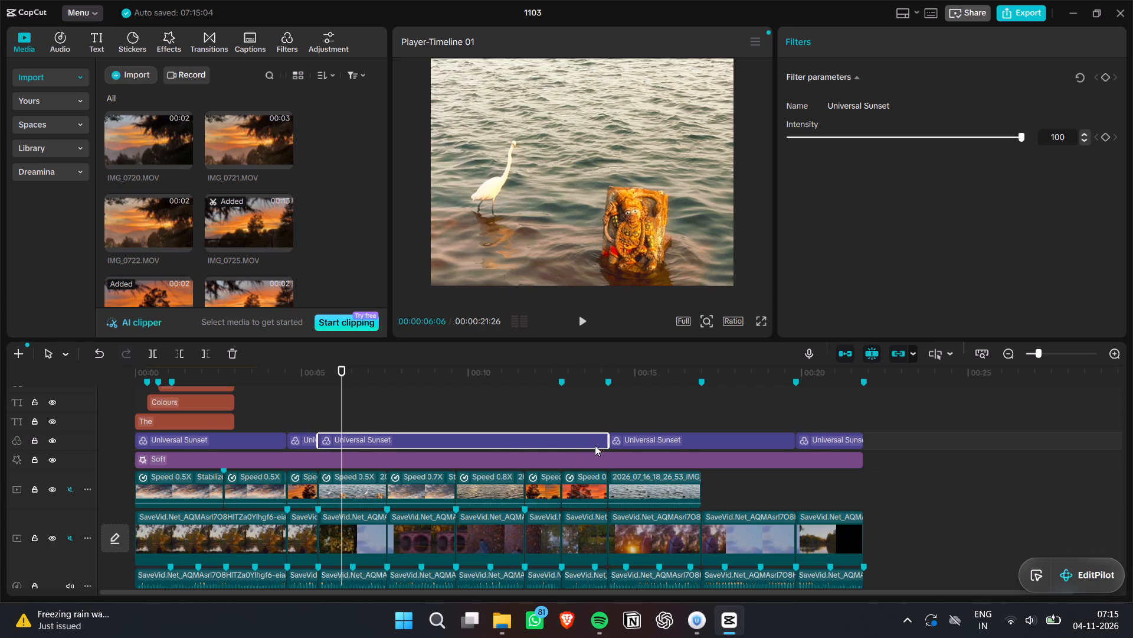
Split the third Universal Sunset filter segment at 00:00:11:21, where the IMG_0725 sunset clip begins.
{"action": "left_click", "coordinate": [528, 380]}
{"action": "left_click", "coordinate": [545, 440]}
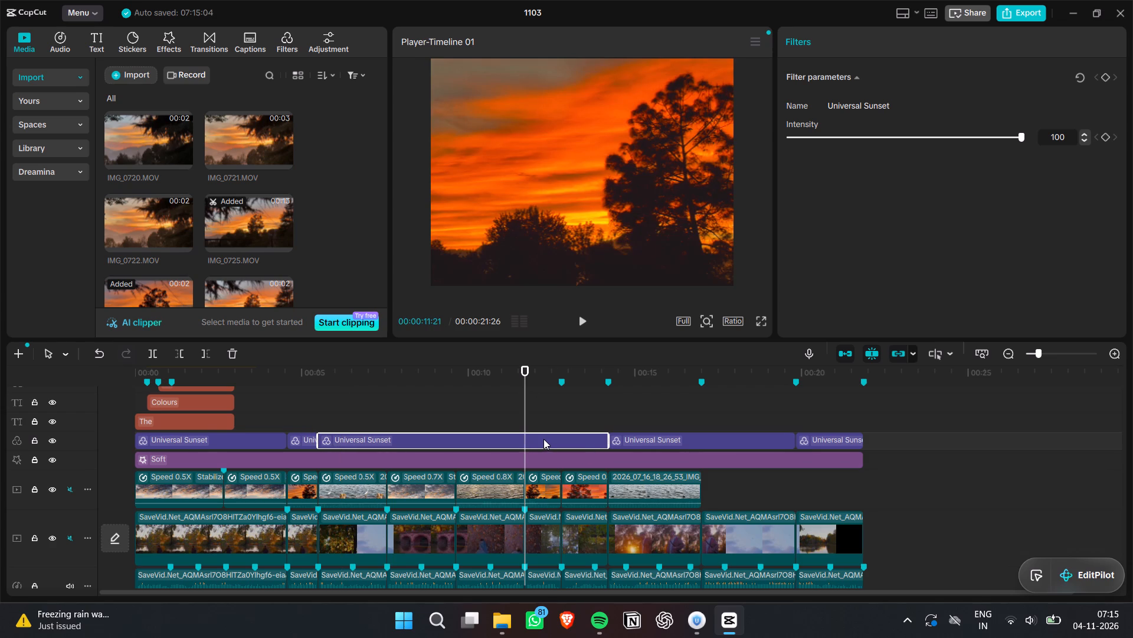
{"action": "key", "text": "ctrl+b"}
Set the intensity of the Universal Sunset filter segment starting at 00:00:11:21 to 25.
{"action": "left_click", "coordinate": [552, 438]}
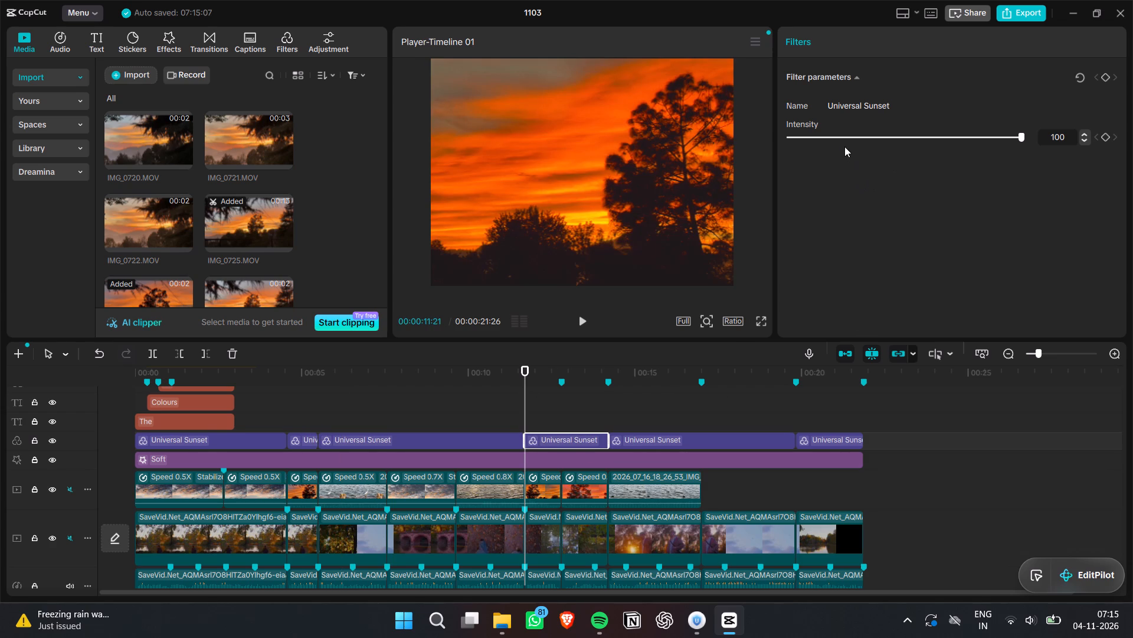
{"action": "left_click", "coordinate": [839, 139]}
{"action": "triple_click", "coordinate": [1082, 137]}
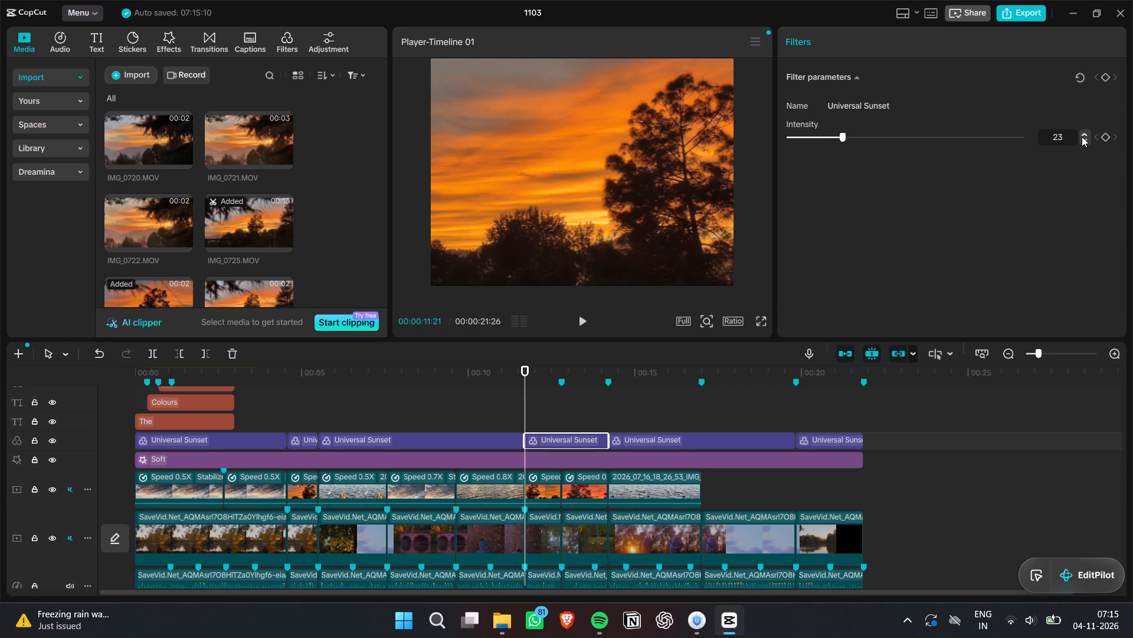
{"action": "left_click", "coordinate": [1082, 136]}
Reset the Universal Sunset filter segment that starts at the duck water clip to its default intensity of 100.
{"action": "key", "text": "space"}
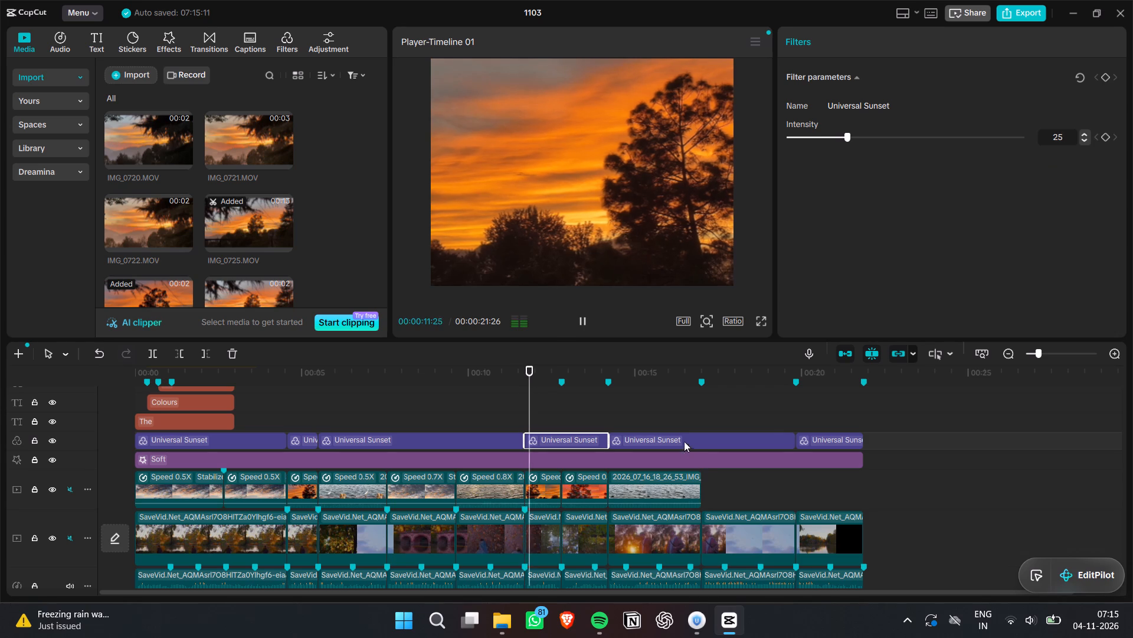
{"action": "left_click", "coordinate": [762, 441]}
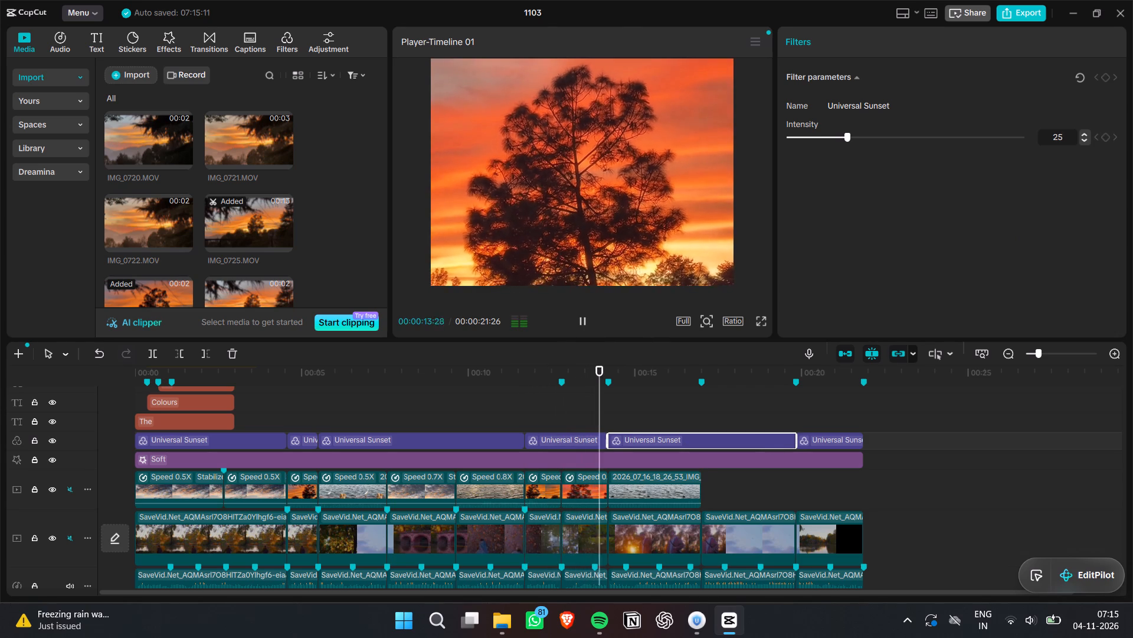
{"action": "left_click", "coordinate": [1078, 79]}
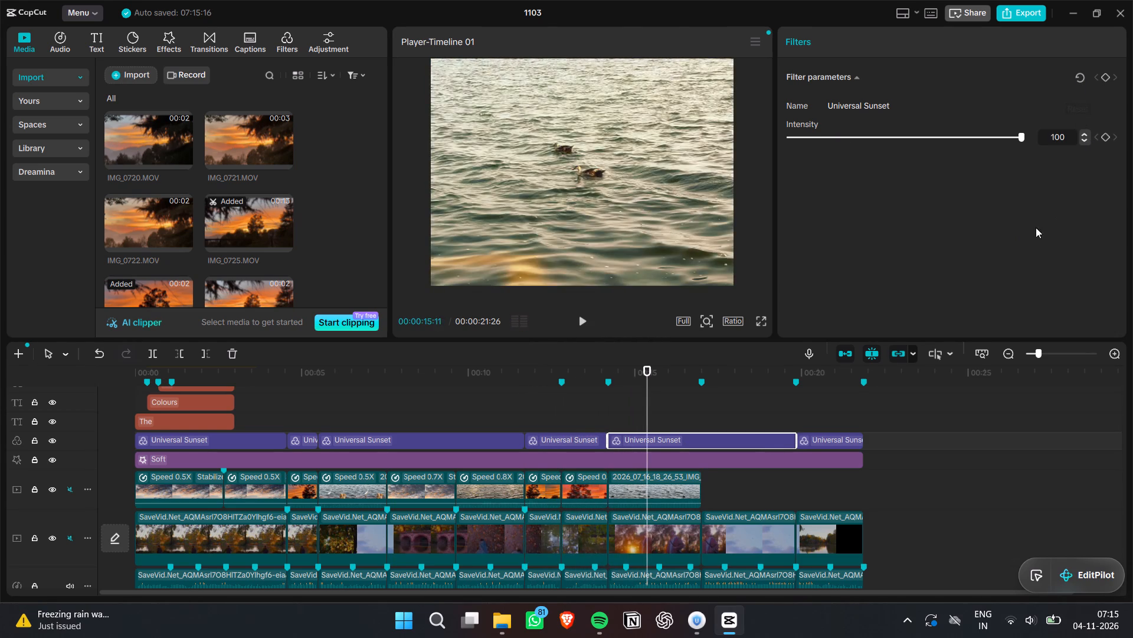
Split the Universal Sunset filter segment over the duck water clip and the Soft effect at 00:00:17:00.
{"action": "key", "text": "space"}
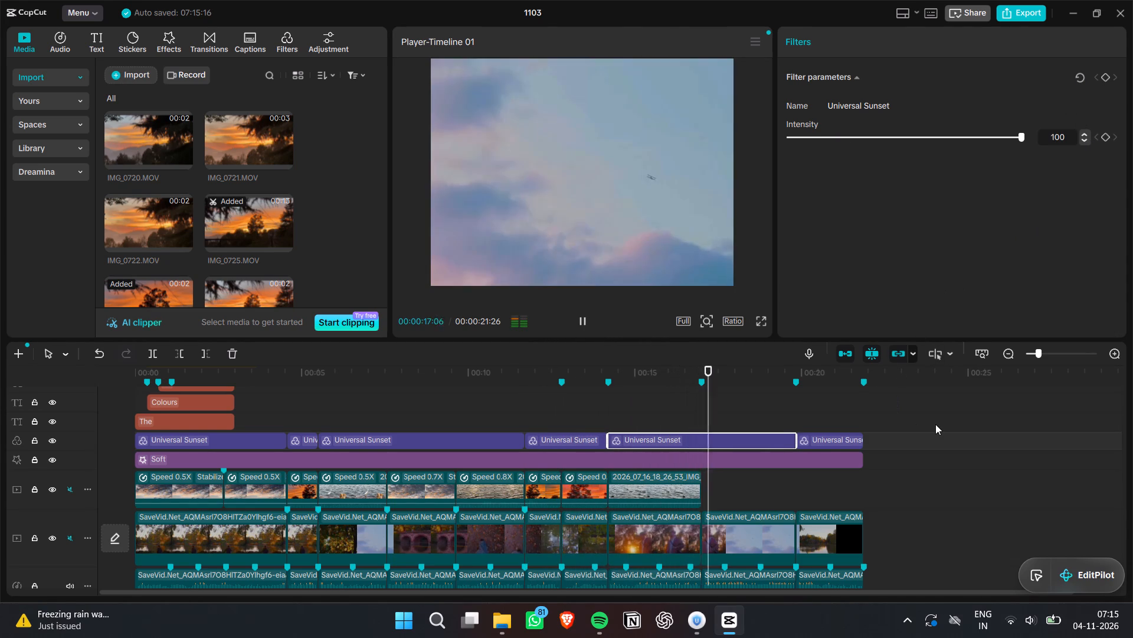
{"action": "key", "text": "space"}
{"action": "left_click", "coordinate": [834, 441]}
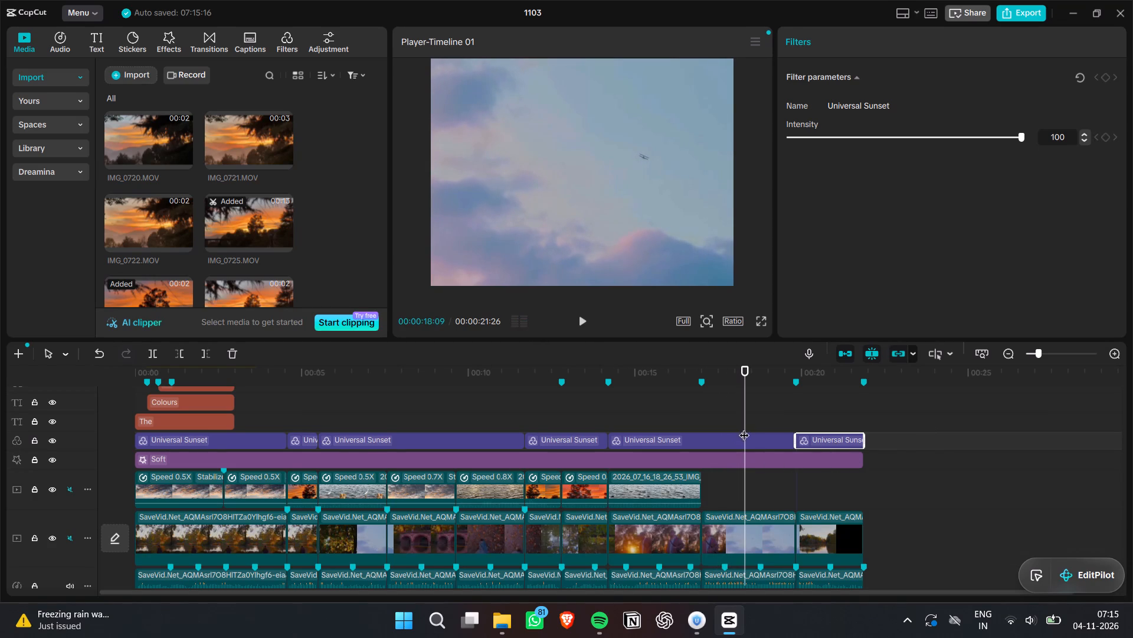
{"action": "left_click", "coordinate": [702, 369]}
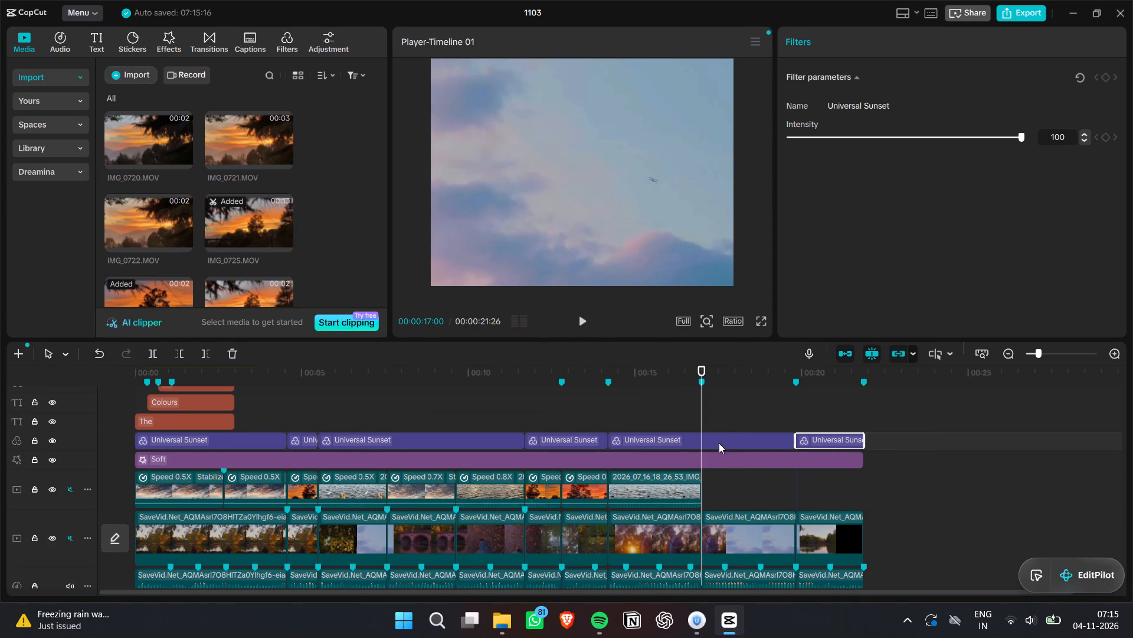
{"action": "left_click", "coordinate": [718, 436]}
{"action": "key", "text": "ctrl+b"}
{"action": "left_click", "coordinate": [722, 458], "text": "ctrl"}
{"action": "key", "text": "ctrl+b"}
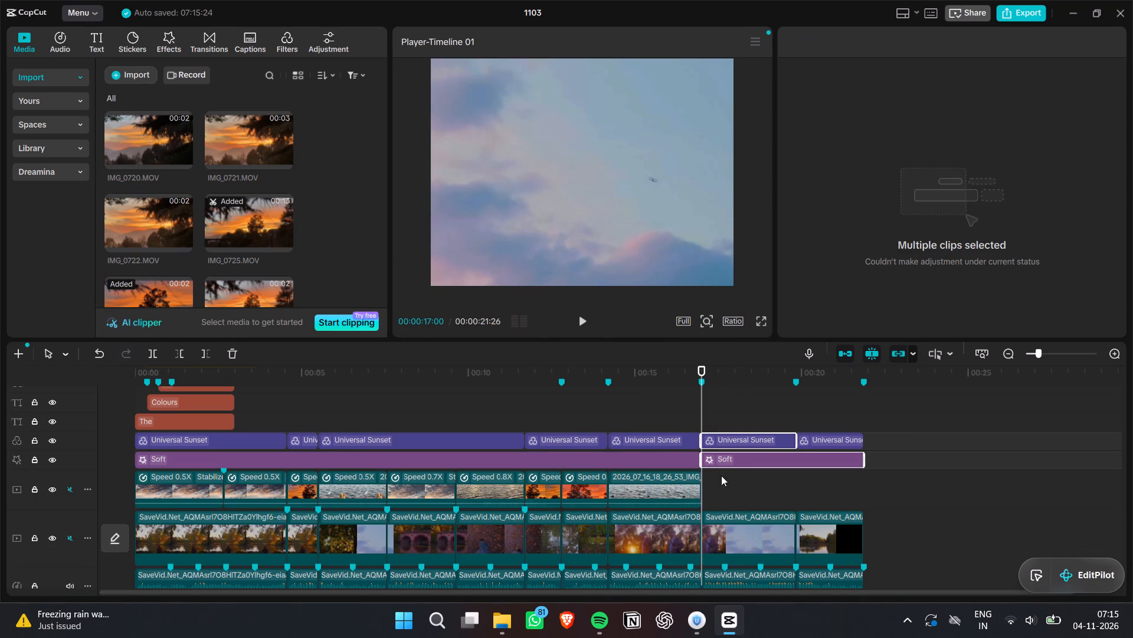
Delete everything after 00:00:17:00: the remaining template clips, their extracted audio, and the leftover filter and Soft effect segments.
{"action": "left_click", "coordinate": [716, 533], "text": "ctrl"}
{"action": "key", "text": "ctrl+b"}
{"action": "scroll", "coordinate": [782, 529], "scroll_direction": "down", "scroll_amount": 2}
{"action": "left_click", "coordinate": [751, 561]}
{"action": "key", "text": "BackSpace"}
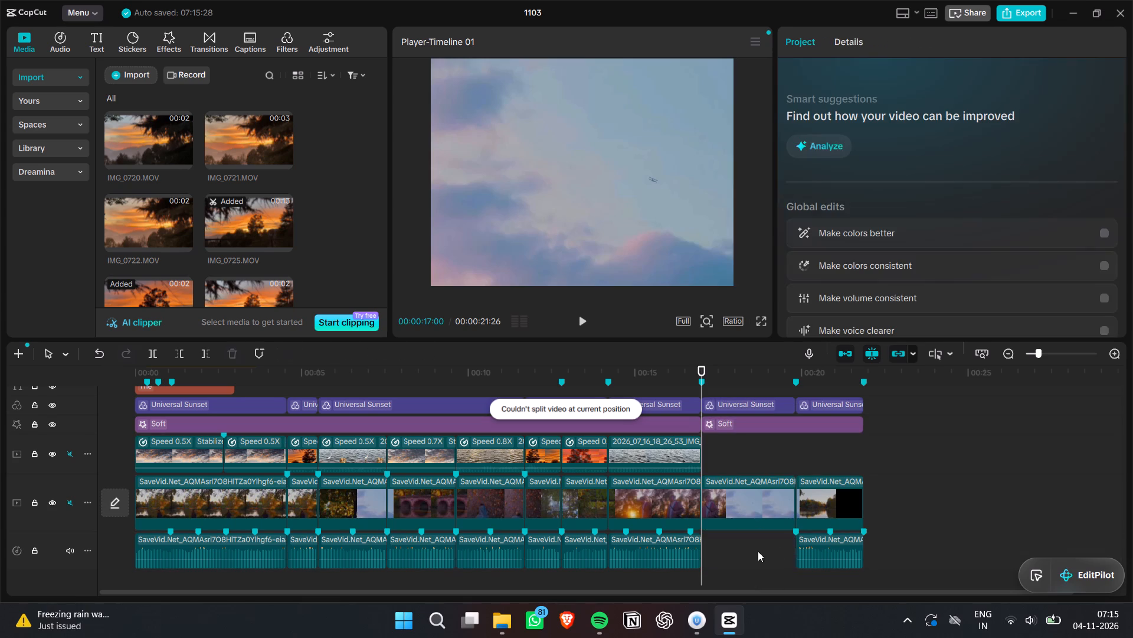
{"action": "left_click", "coordinate": [812, 546]}
{"action": "key", "text": "BackSpace"}
{"action": "left_click", "coordinate": [822, 507]}
{"action": "key", "text": "BackSpace"}
{"action": "left_click", "coordinate": [767, 508]}
{"action": "key", "text": "BackSpace"}
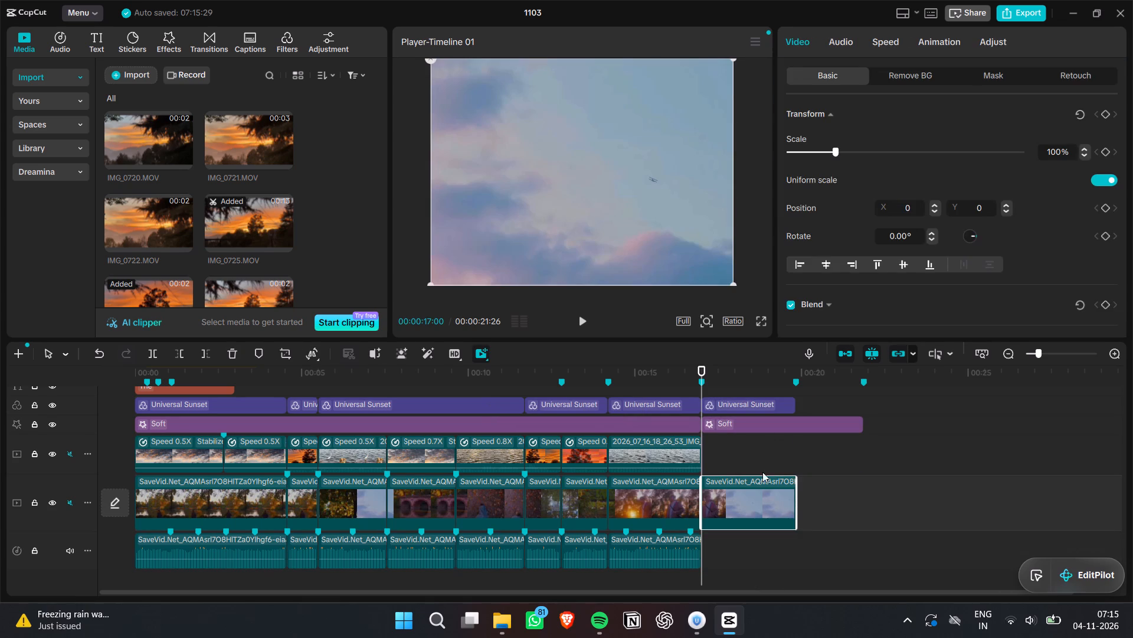
{"action": "key", "text": "BackSpace"}
Play the shortened edit from the start to its end to check the clip timing and filters.
{"action": "left_click_drag", "start_coordinate": [645, 367], "coordinate": [0, 372]}
{"action": "key", "text": "space"}
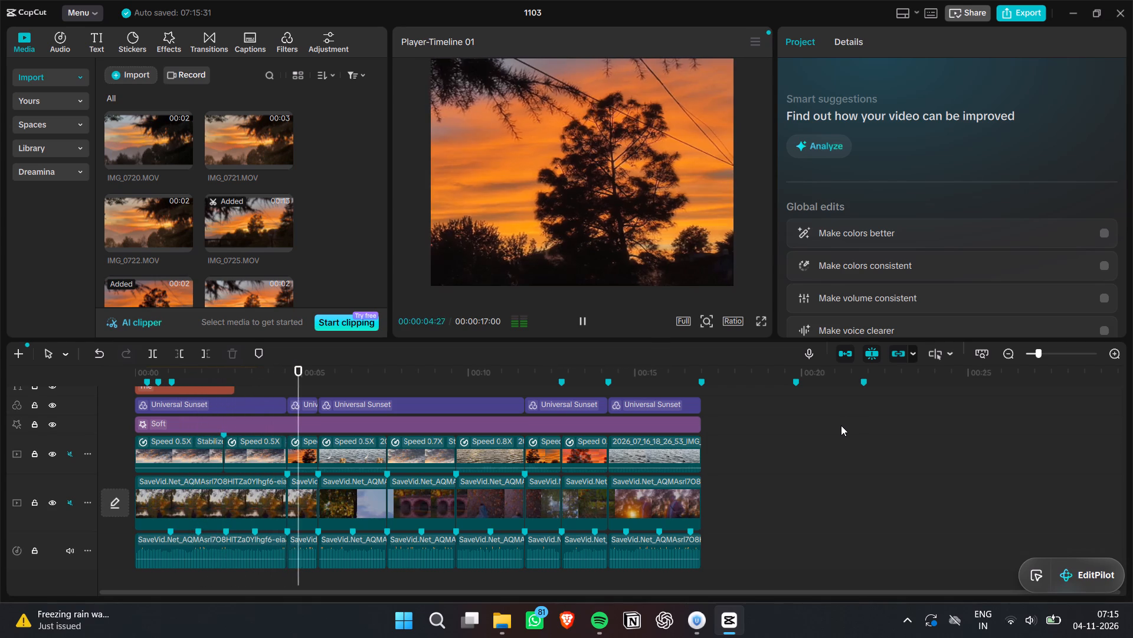
{"action": "scroll", "coordinate": [777, 438], "scroll_direction": "up", "scroll_amount": 5}
{"action": "scroll", "coordinate": [489, 411], "scroll_direction": "down", "scroll_amount": 1}
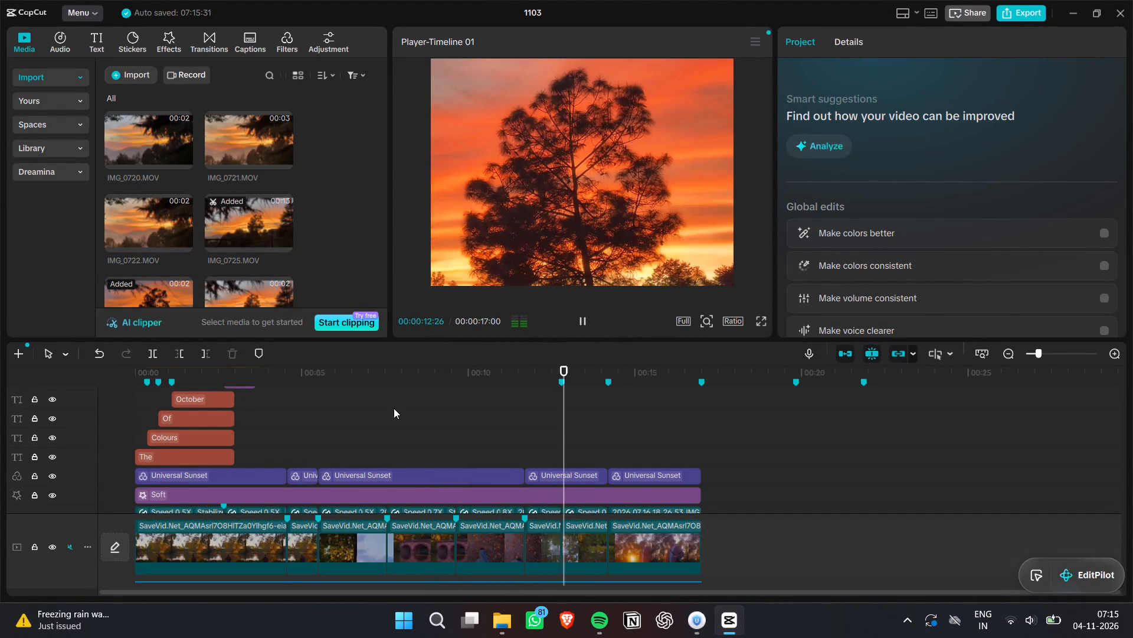
{"action": "scroll", "coordinate": [414, 399], "scroll_direction": "down", "scroll_amount": 4}
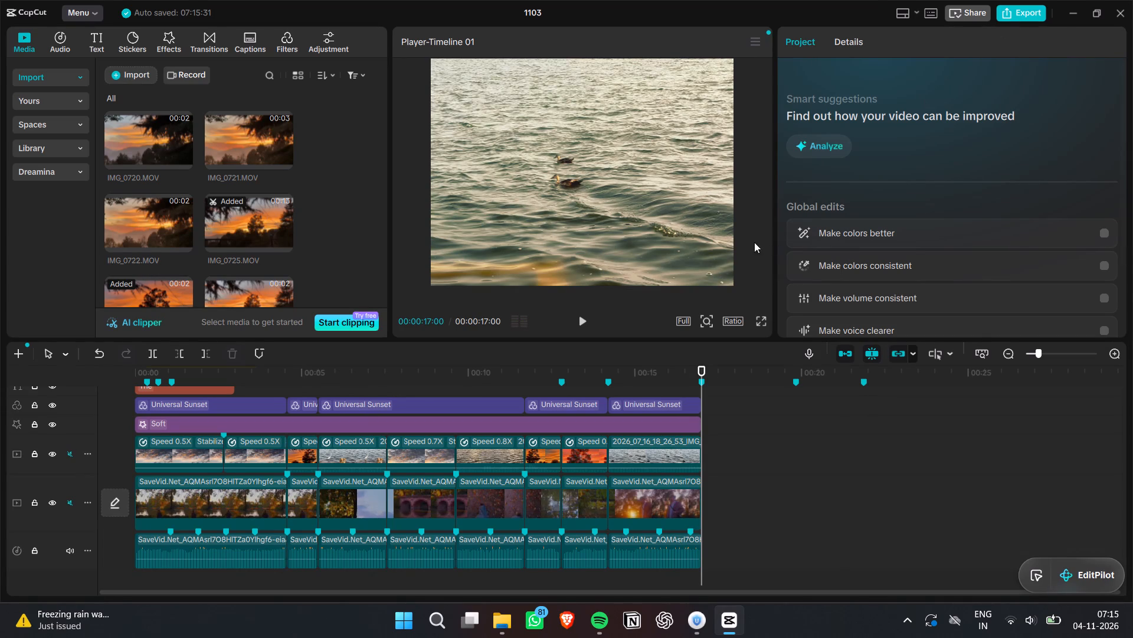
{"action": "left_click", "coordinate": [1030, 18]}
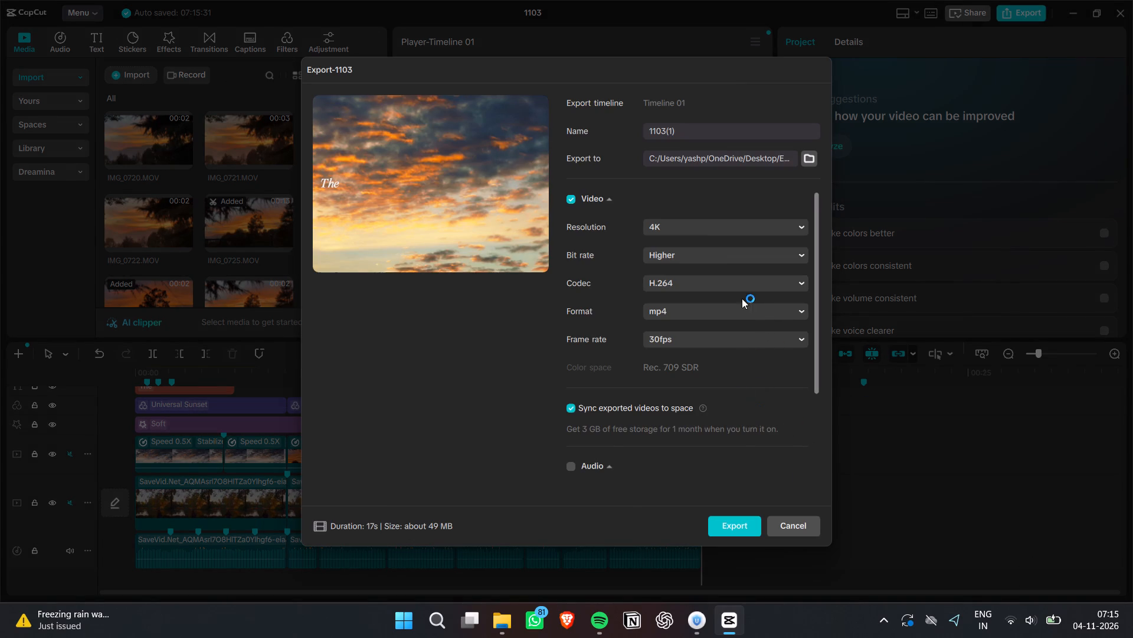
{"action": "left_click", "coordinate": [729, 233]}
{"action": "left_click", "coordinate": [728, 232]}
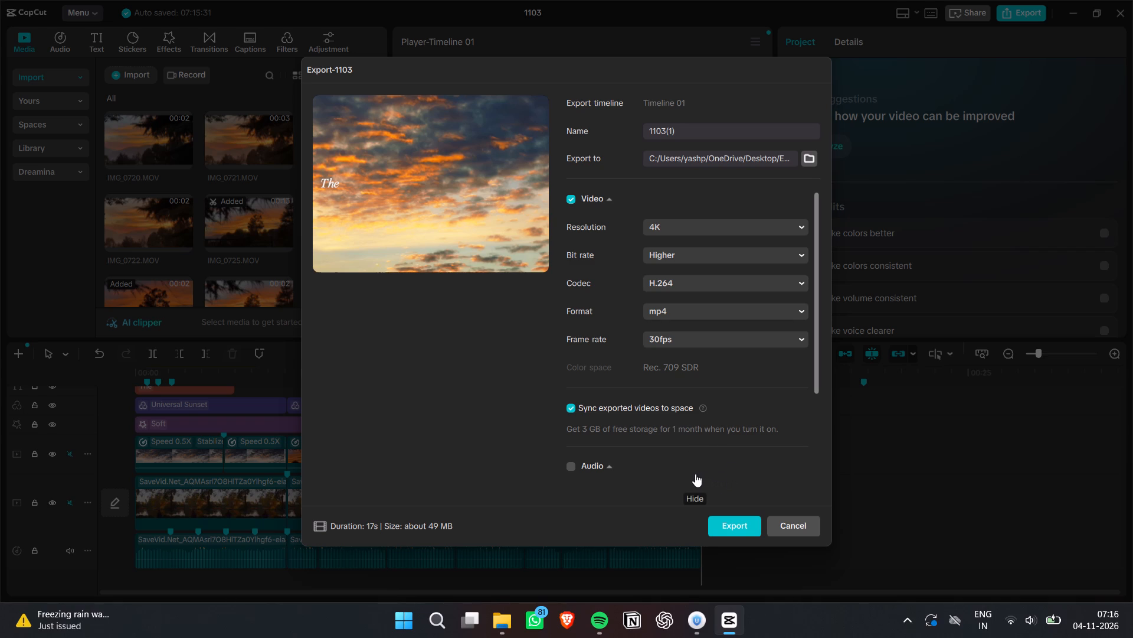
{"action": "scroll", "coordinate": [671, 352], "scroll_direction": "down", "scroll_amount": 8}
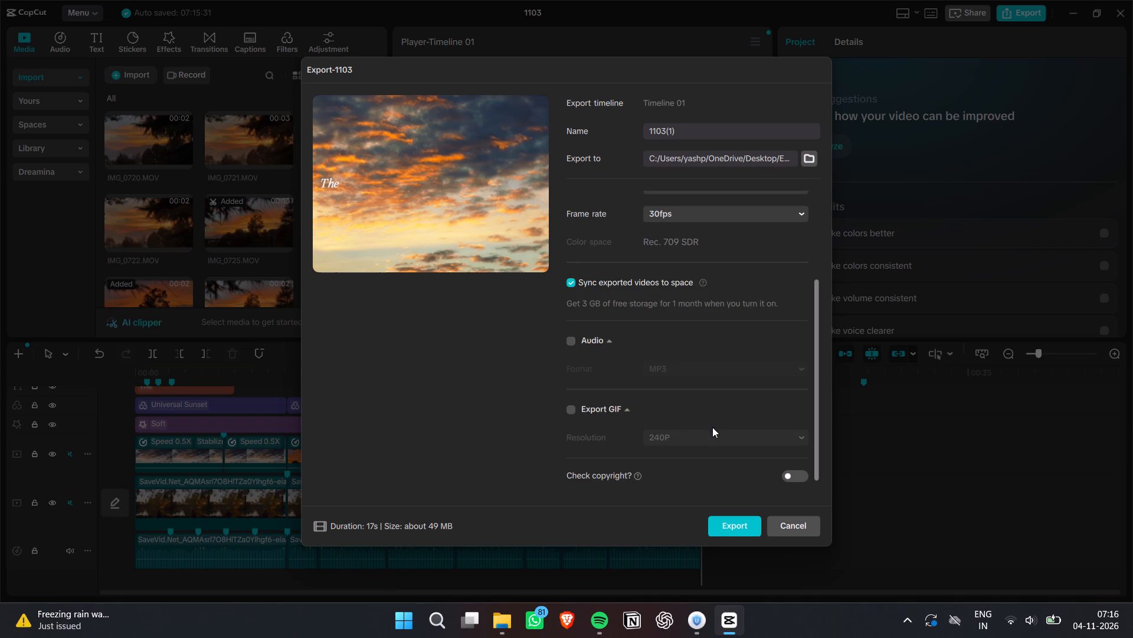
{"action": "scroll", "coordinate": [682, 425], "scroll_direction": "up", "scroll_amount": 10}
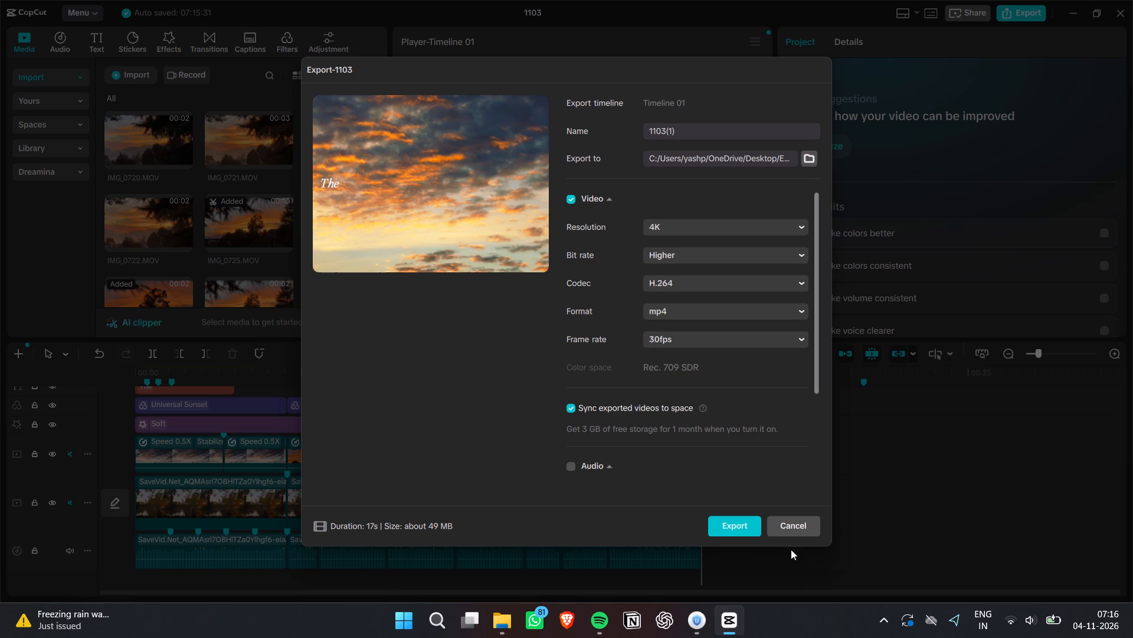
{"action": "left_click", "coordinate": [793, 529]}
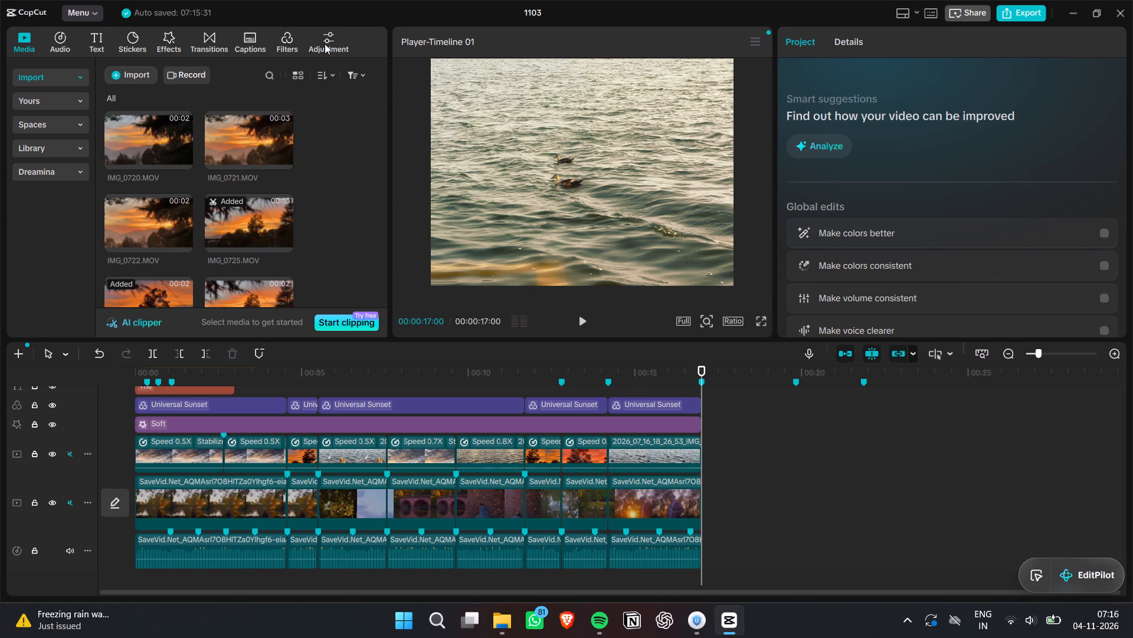
Export the timeline as 1103(1) in 4K, Higher bit rate, H.264, mp4 at 30fps, without sharing it.
{"action": "left_click", "coordinate": [1018, 18]}
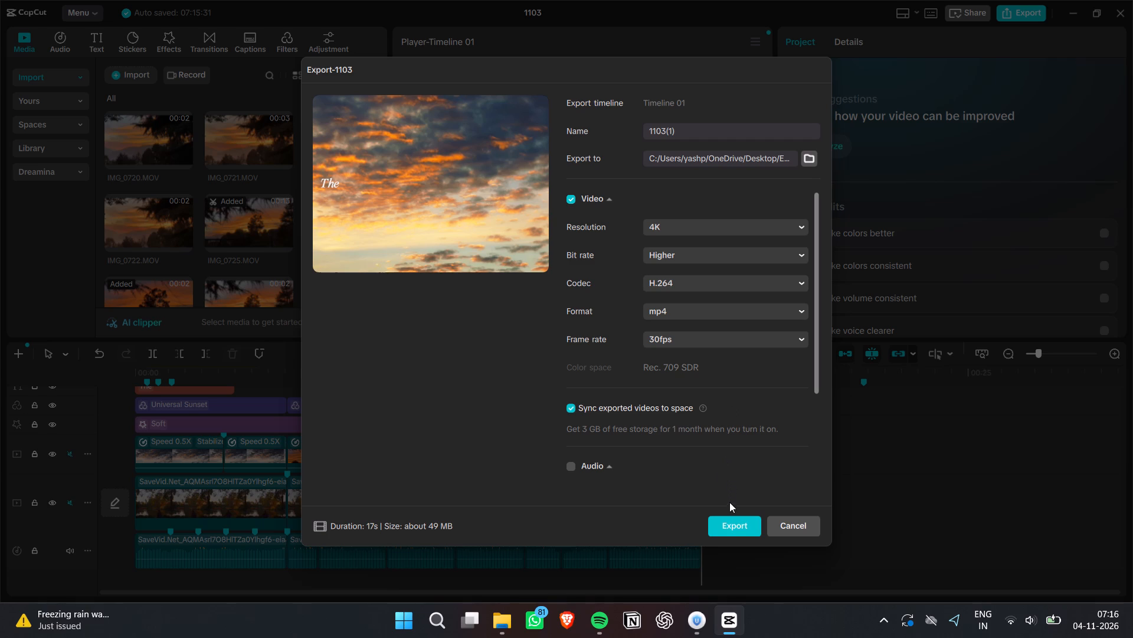
{"action": "left_click", "coordinate": [732, 535]}
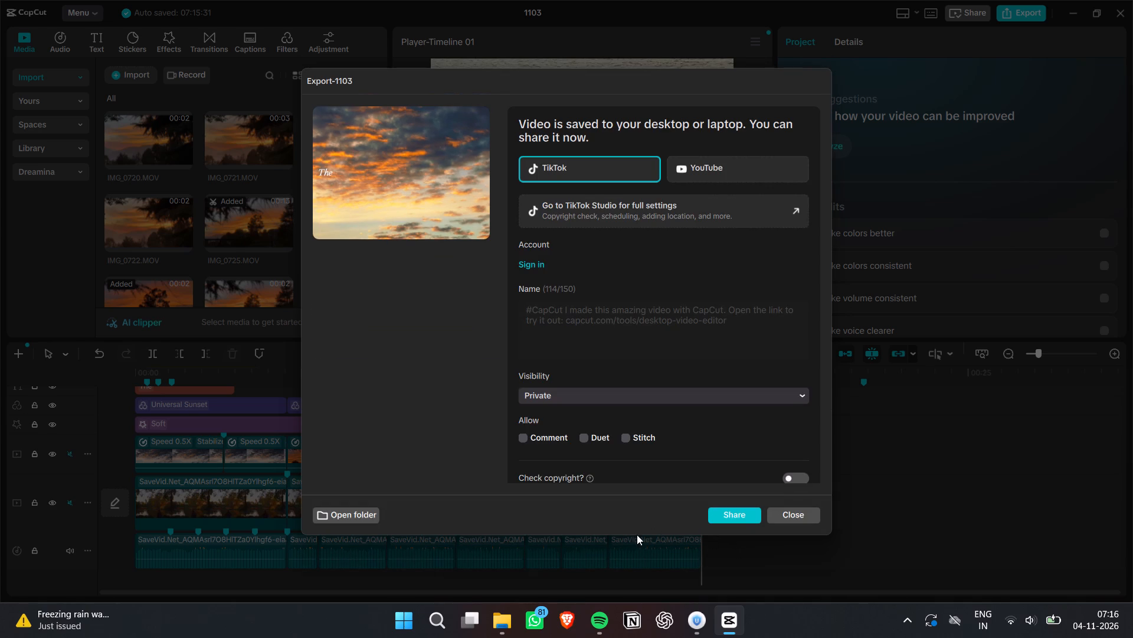
{"action": "left_click", "coordinate": [793, 517]}
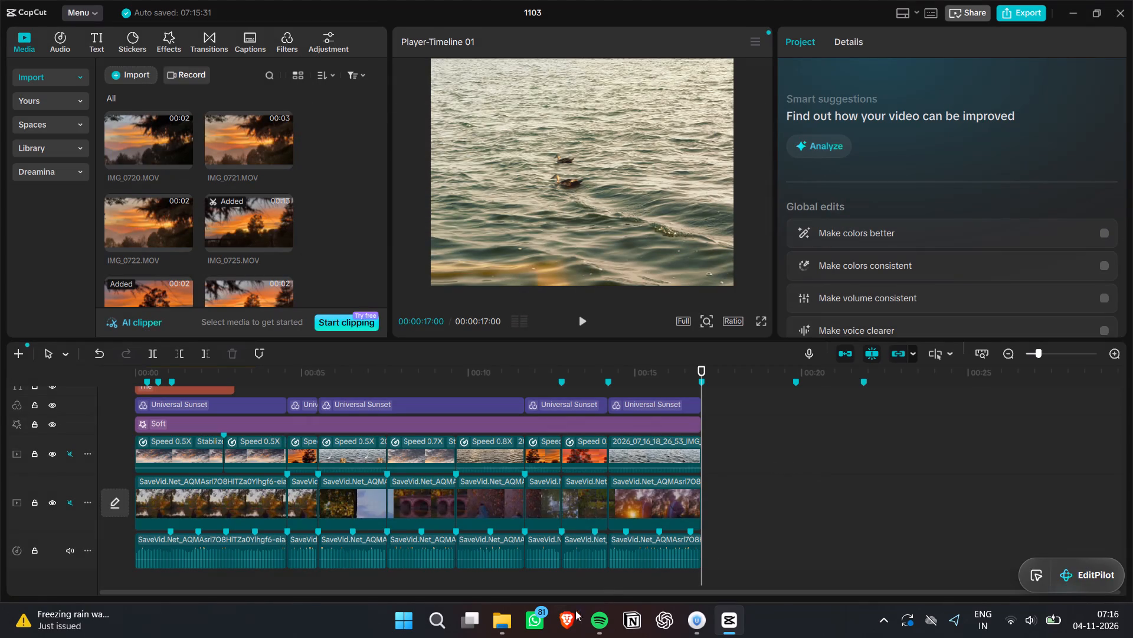
Close the 1103 project and exit CapCut.
{"action": "left_click", "coordinate": [1121, 7]}
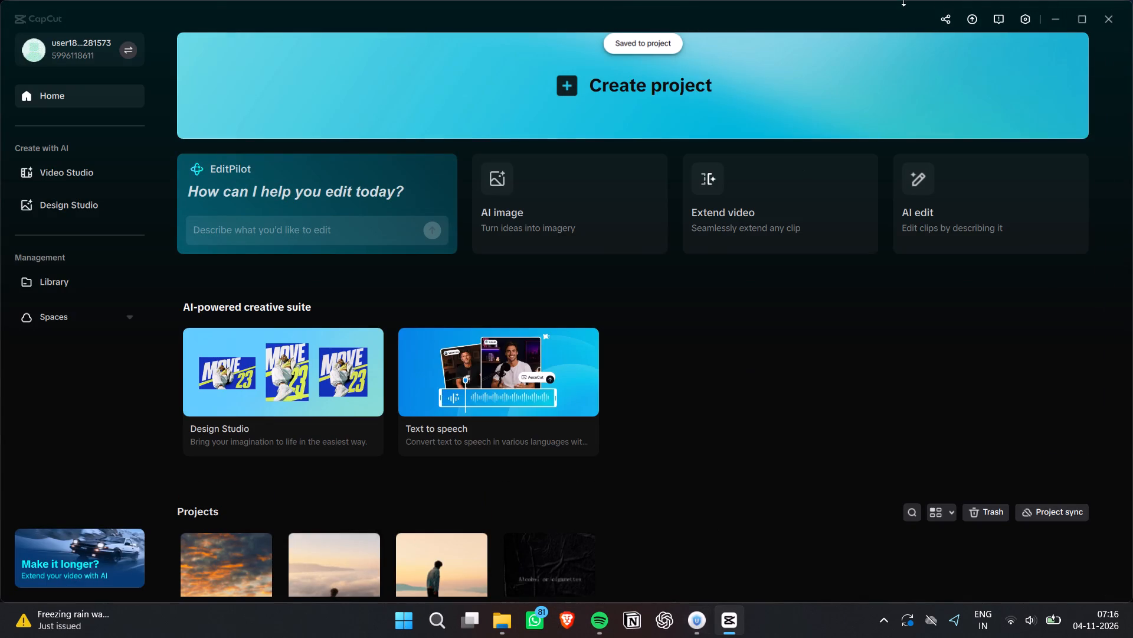
{"action": "left_click", "coordinate": [1112, 23]}
Switch to UrbanVPN, disconnect from the Russia server, and close its window.
{"action": "left_click", "coordinate": [712, 619]}
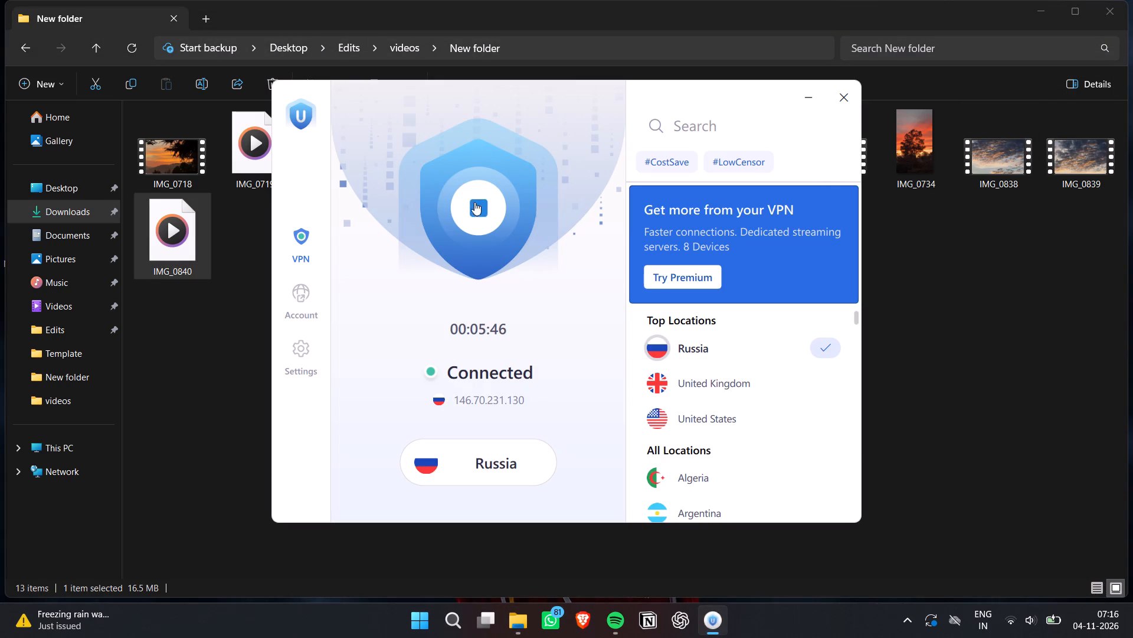
{"action": "left_click", "coordinate": [484, 211]}
{"action": "left_click", "coordinate": [844, 112]}
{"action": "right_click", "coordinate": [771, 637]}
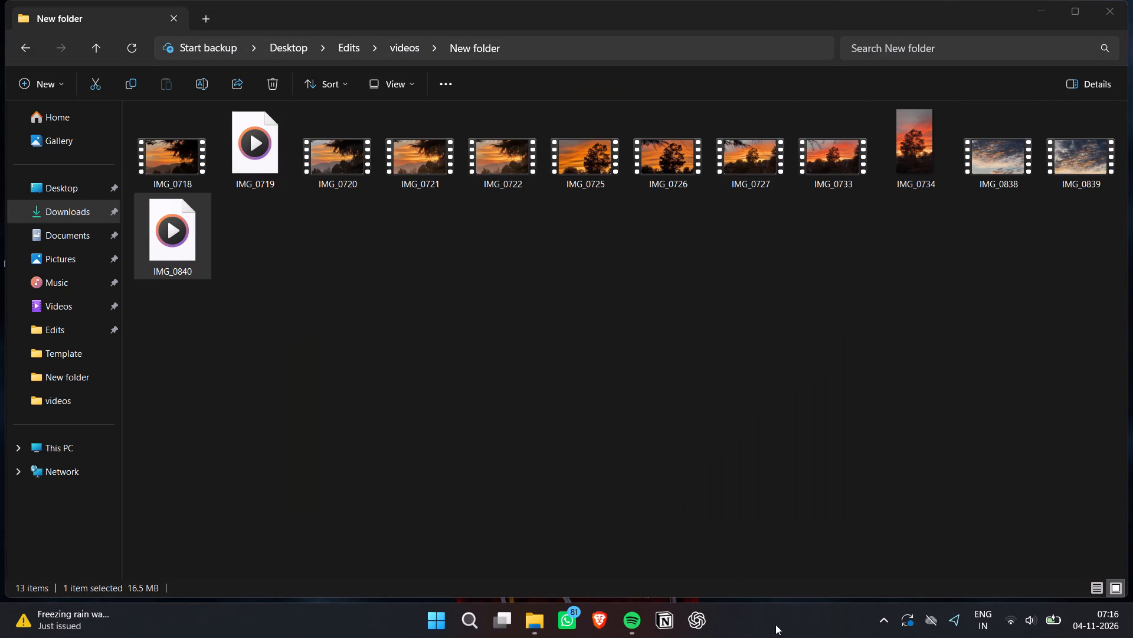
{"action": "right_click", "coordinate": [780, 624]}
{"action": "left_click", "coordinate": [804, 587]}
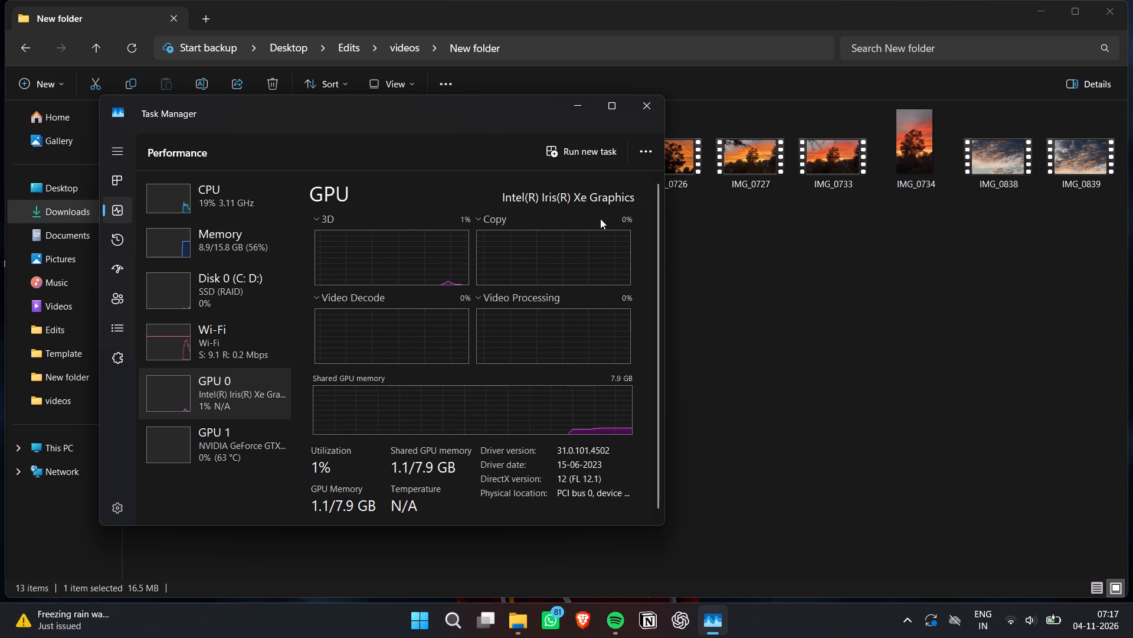
Open the exported video 1103(1) from the inner Edits folder, watch it through in Media Player, and close the player.
{"action": "left_click", "coordinate": [102, 56]}
{"action": "left_click", "coordinate": [104, 57]}
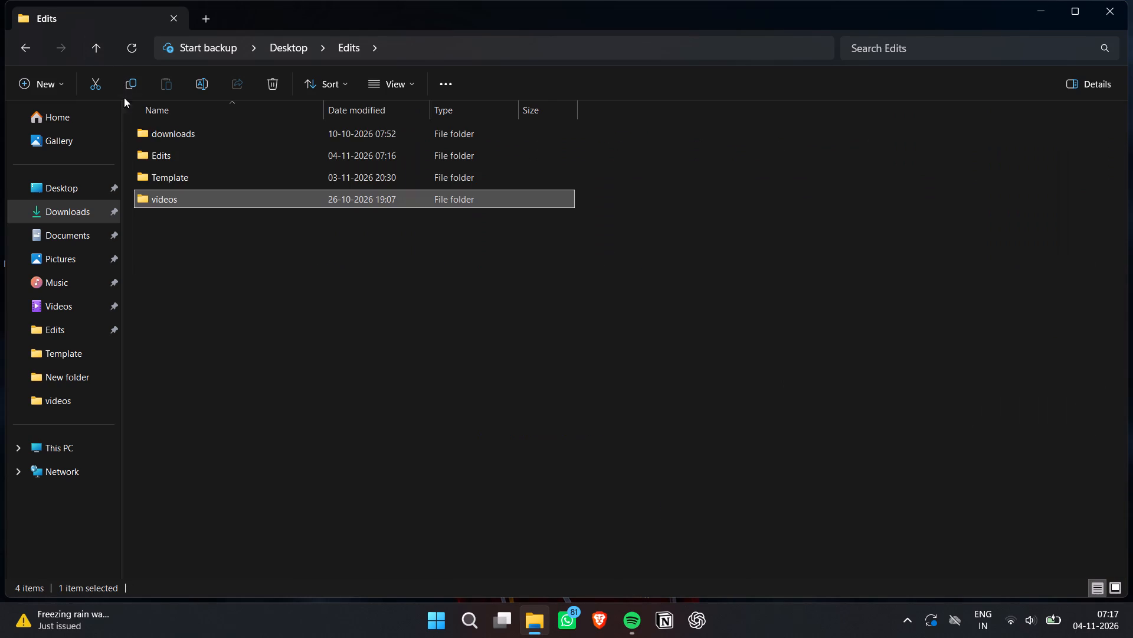
{"action": "double_click", "coordinate": [181, 159]}
{"action": "double_click", "coordinate": [181, 161]}
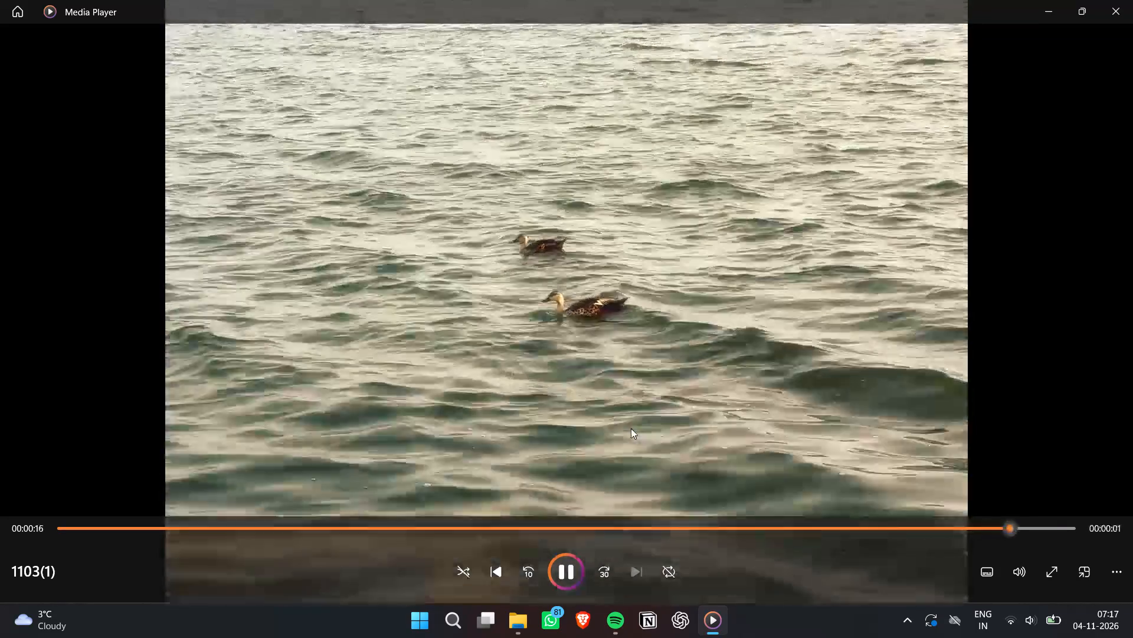
{"action": "left_click", "coordinate": [1132, 0]}
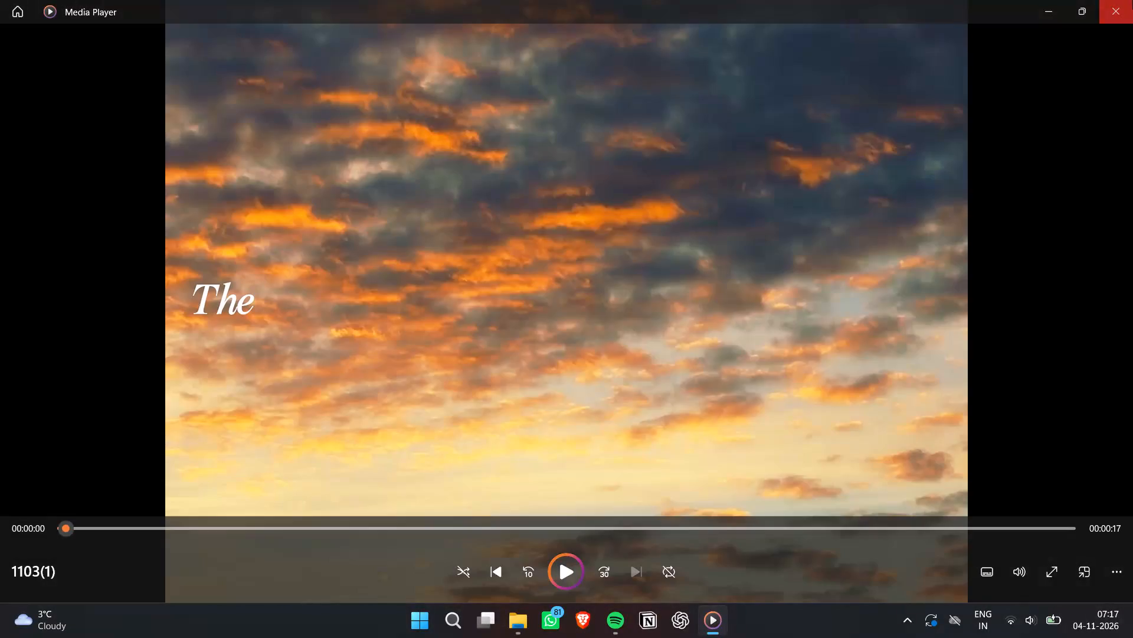
Reopen UrbanVPN, start connecting to the Russia server again, and minimise its window.
{"action": "left_click", "coordinate": [915, 622]}
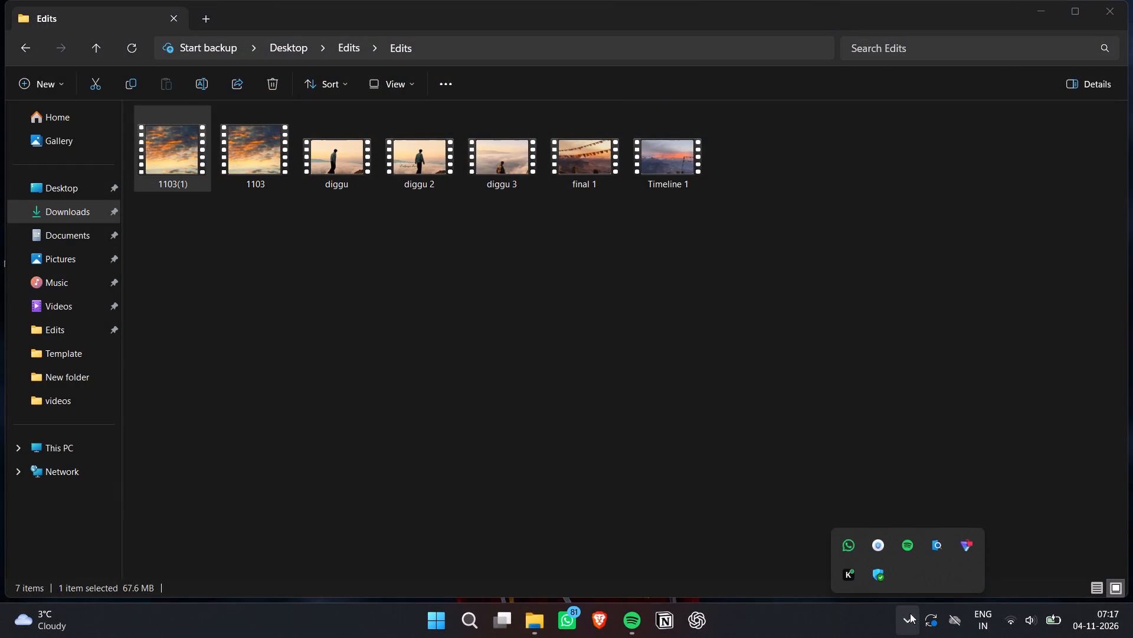
{"action": "left_click", "coordinate": [886, 556]}
{"action": "left_click", "coordinate": [504, 207]}
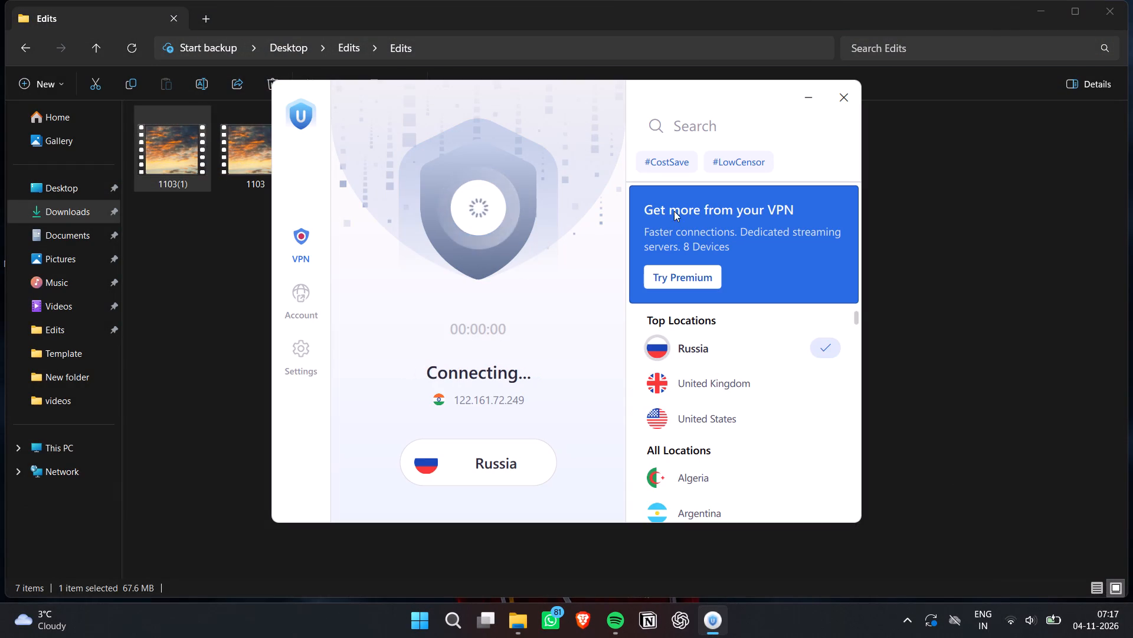
{"action": "left_click", "coordinate": [811, 102]}
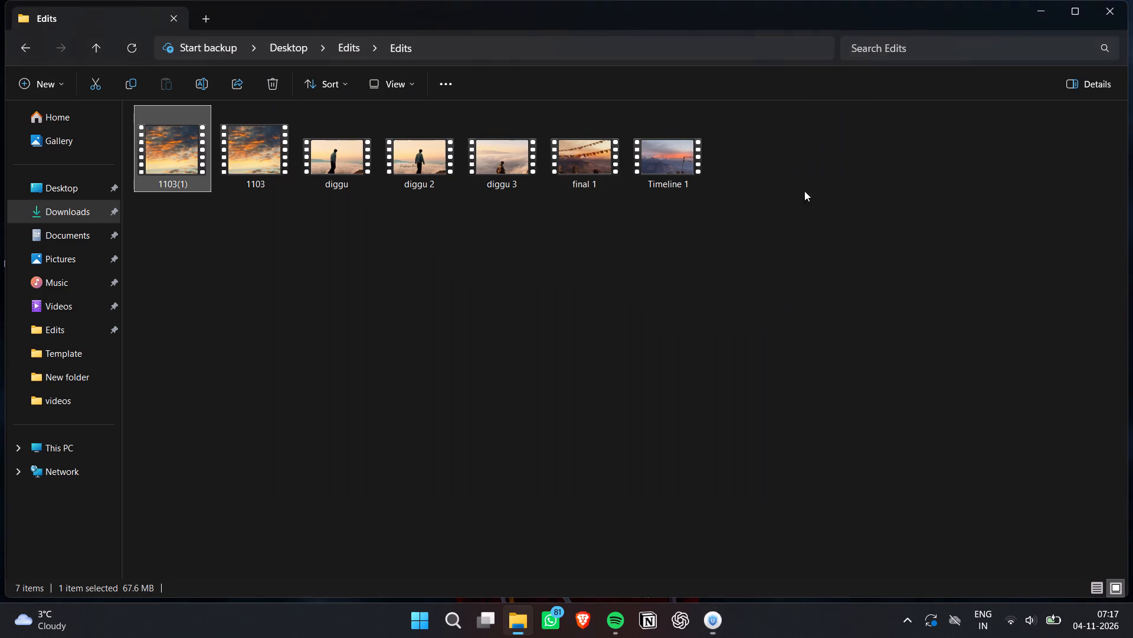
Minimise the Edits folder window and launch CapCut from the desktop.
{"action": "left_click", "coordinate": [1051, 17]}
{"action": "double_click", "coordinate": [1091, 83]}
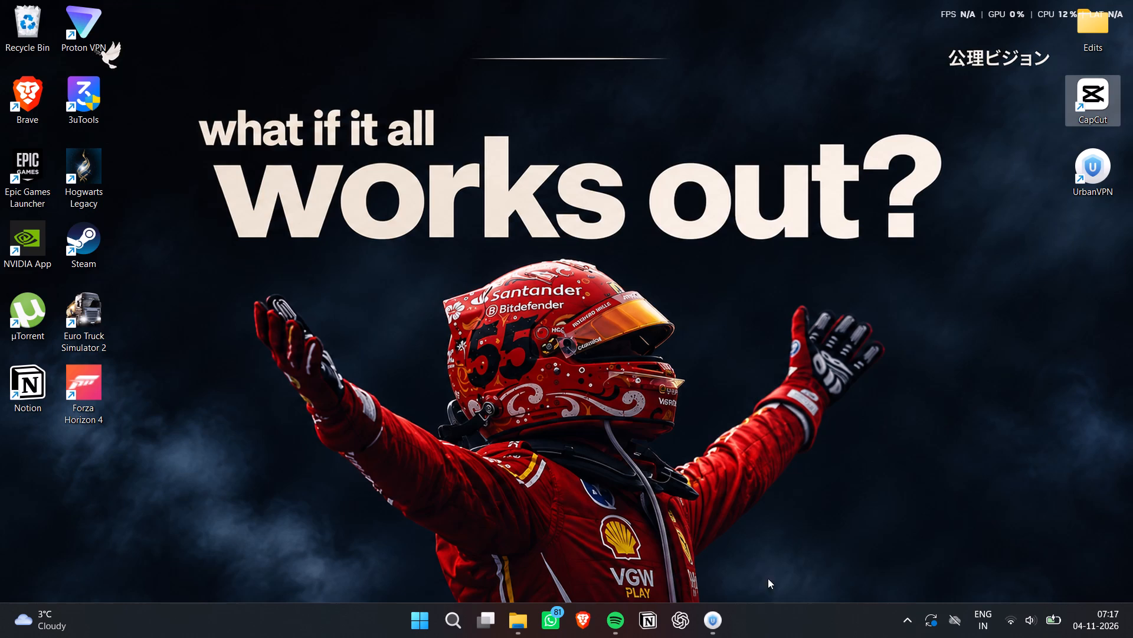
Bring up the UrbanVPN window to check whether the connection to the Russia server is established.
{"action": "left_click", "coordinate": [708, 627]}
{"action": "left_click", "coordinate": [708, 627]}
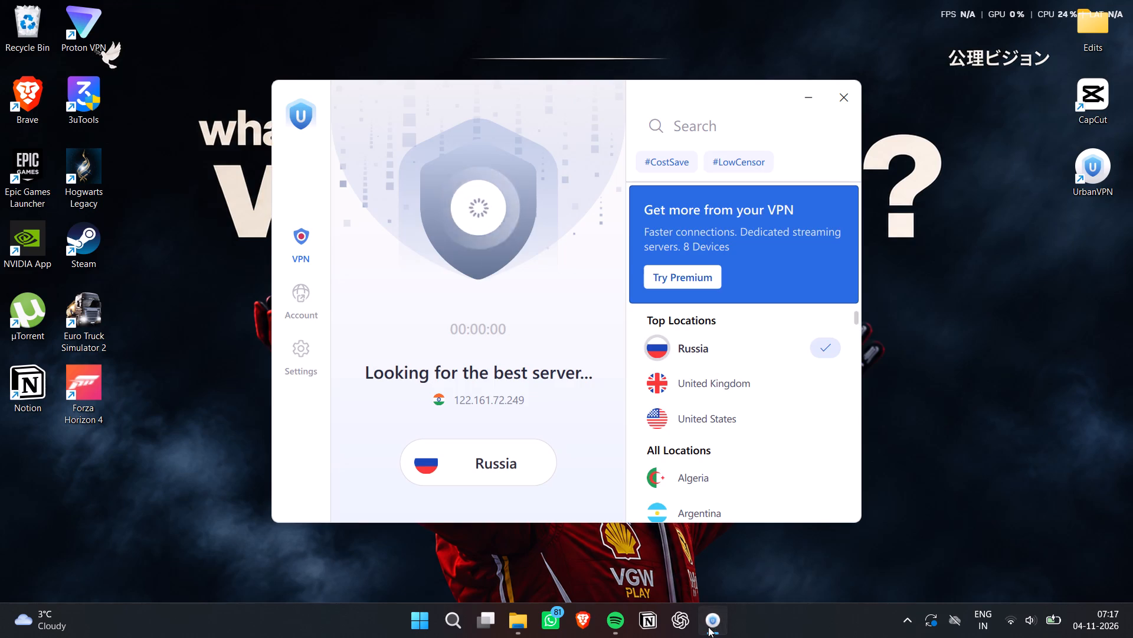
{"action": "left_click", "coordinate": [903, 615]}
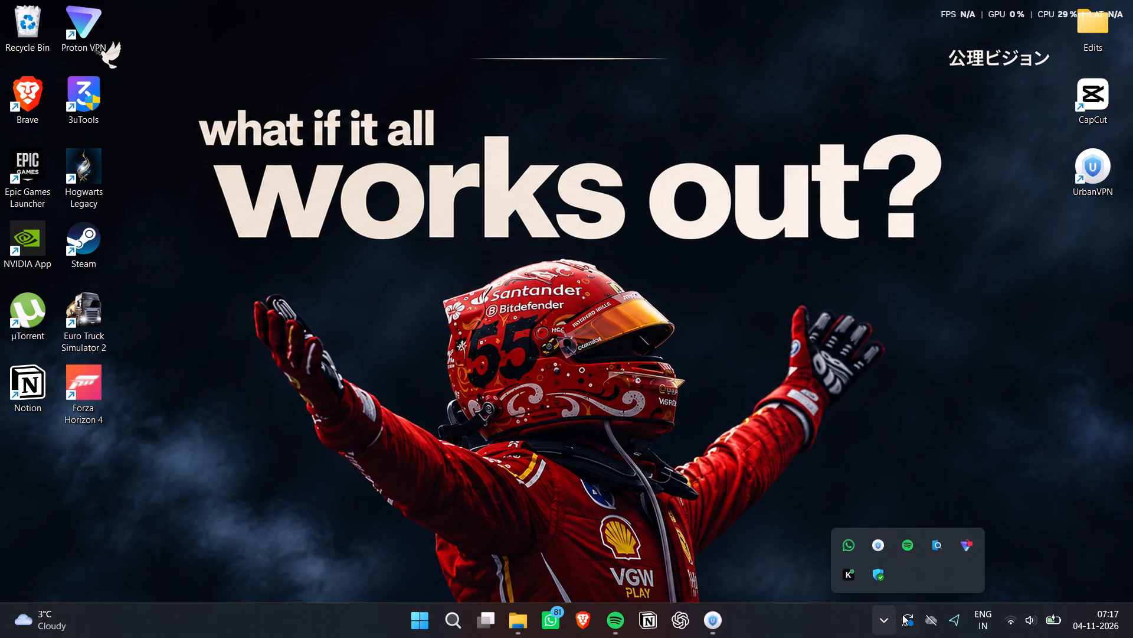
{"action": "left_click", "coordinate": [876, 556]}
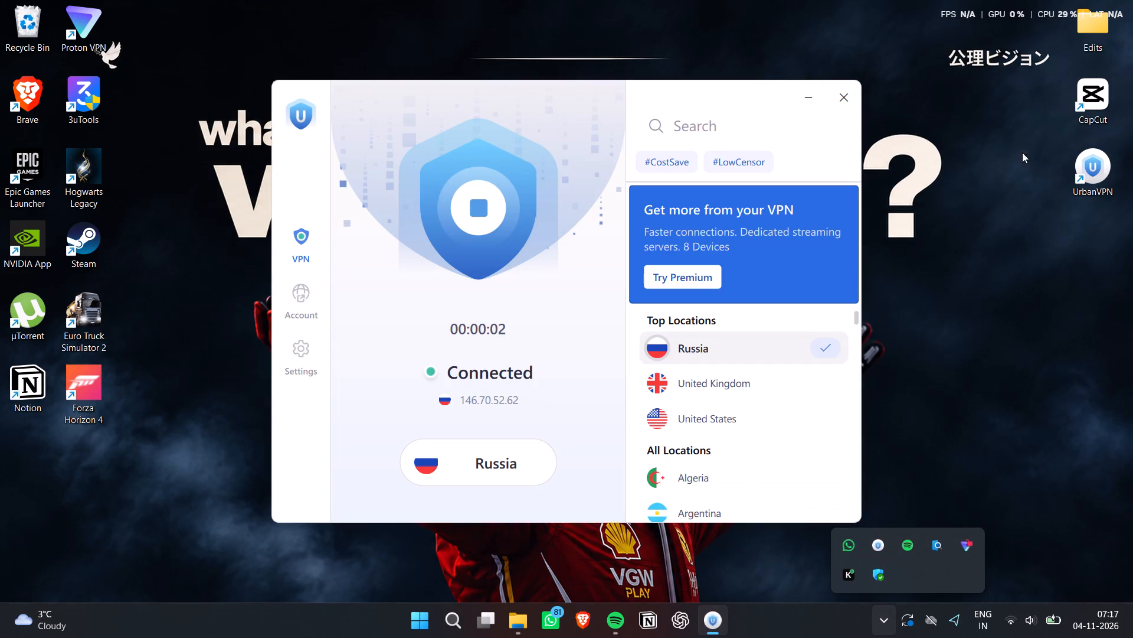
Launch CapCut again from the desktop.
{"action": "double_click", "coordinate": [1095, 111]}
{"action": "right_click", "coordinate": [968, 335]}
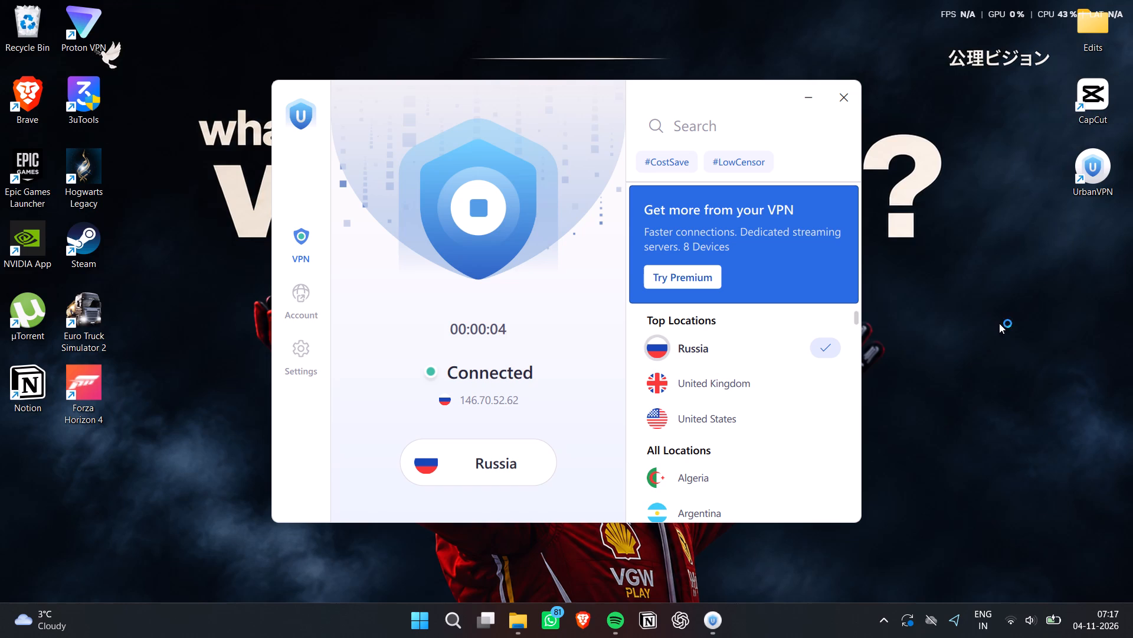
{"action": "left_click", "coordinate": [1009, 388]}
Open the exported video 1103(1) from the Edits folder again, watch it, and close the player.
{"action": "left_click", "coordinate": [521, 621]}
{"action": "double_click", "coordinate": [161, 141]}
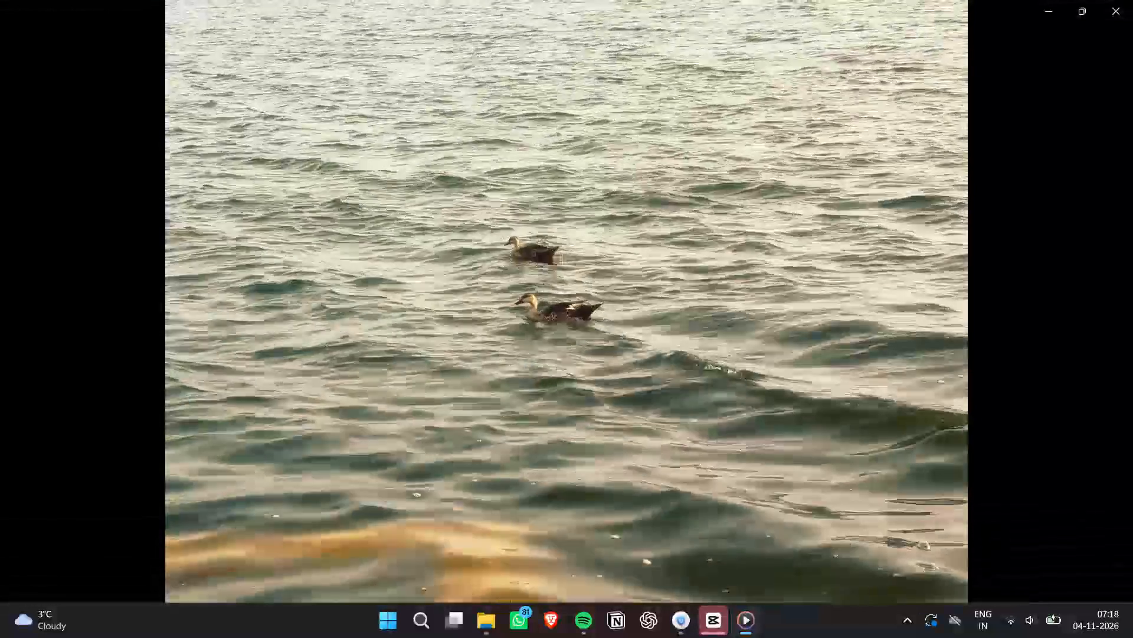
{"action": "left_click", "coordinate": [1132, 0]}
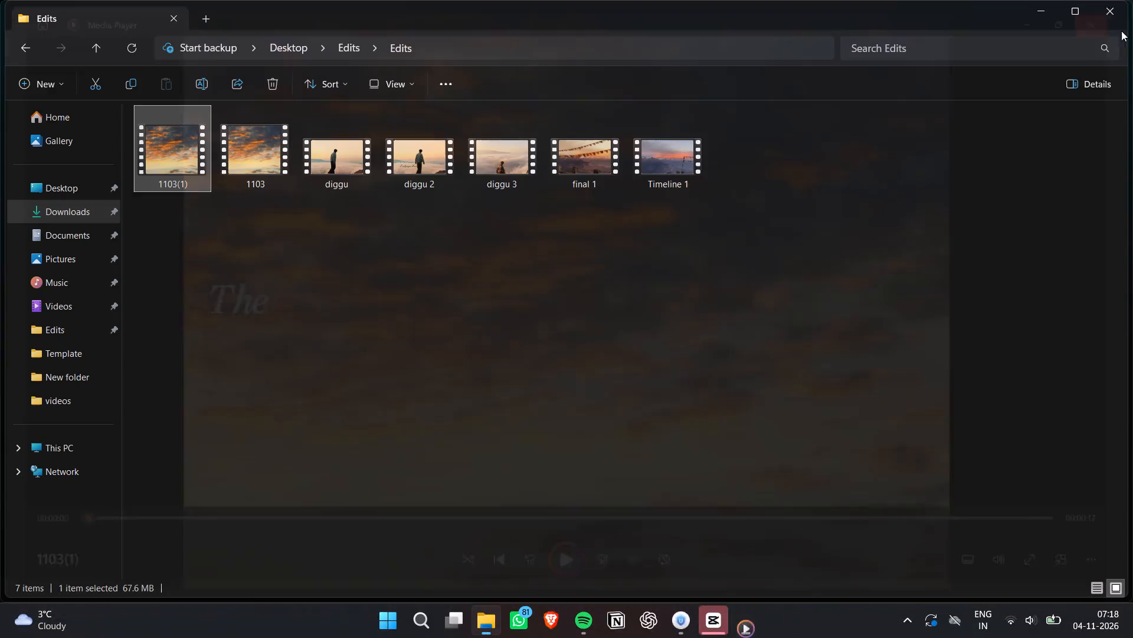
Switch to CapCut and open the first project, 1103, from the home page's project list.
{"action": "left_click", "coordinate": [732, 616]}
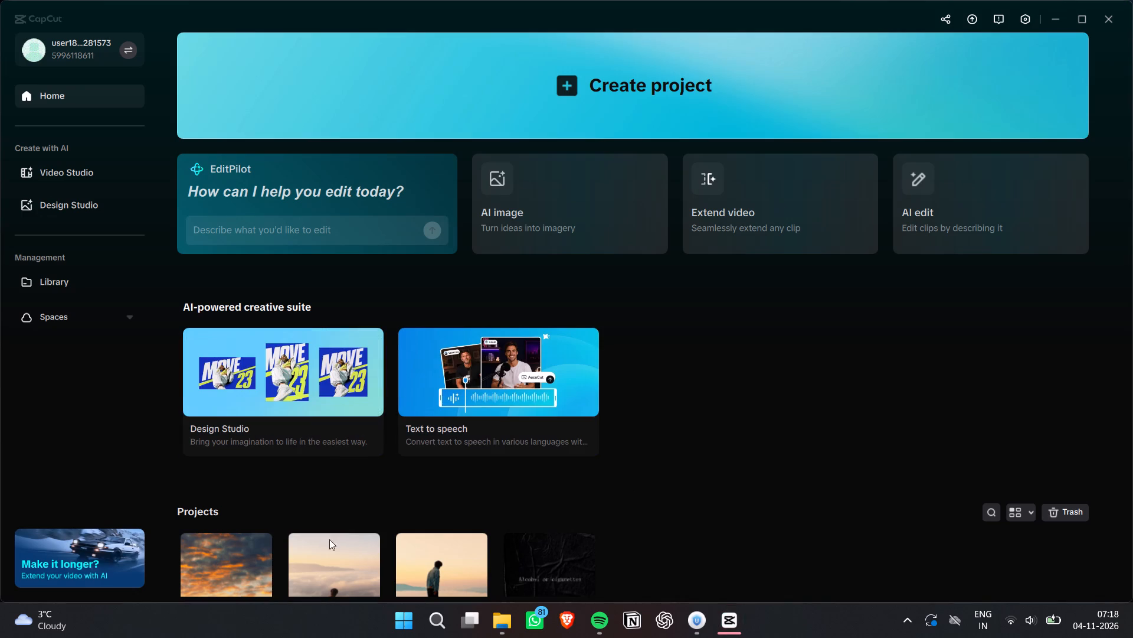
{"action": "scroll", "coordinate": [329, 539], "scroll_direction": "down", "scroll_amount": 4}
{"action": "double_click", "coordinate": [225, 533]}
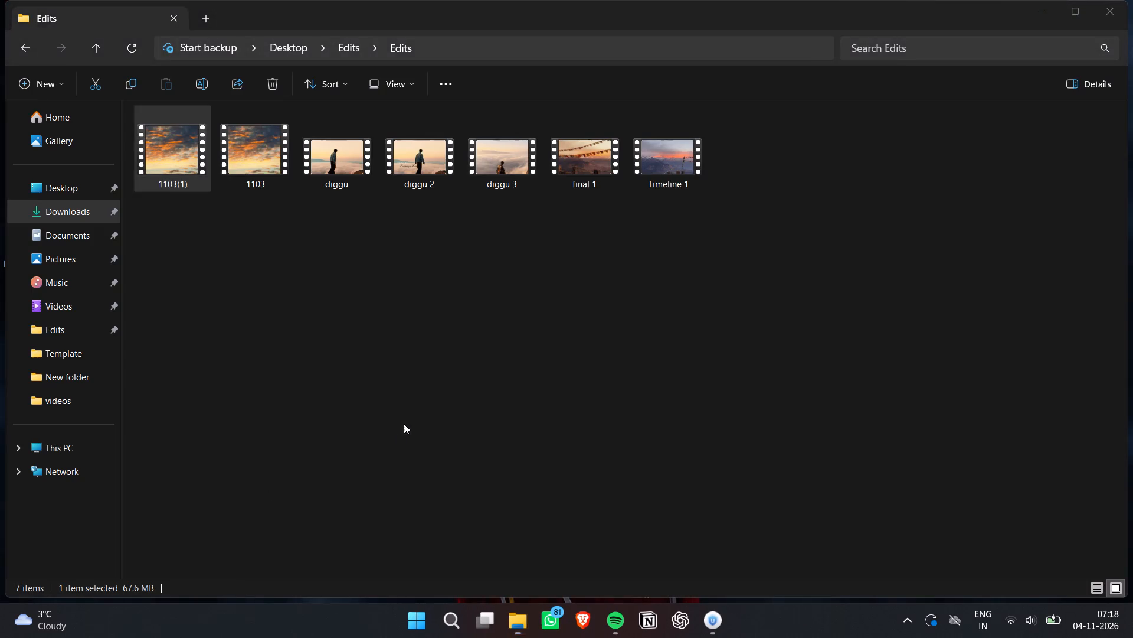
Search the transitions library with the recent term "film" and enlarge the timeline to show the individual clips.
{"action": "left_click", "coordinate": [205, 53]}
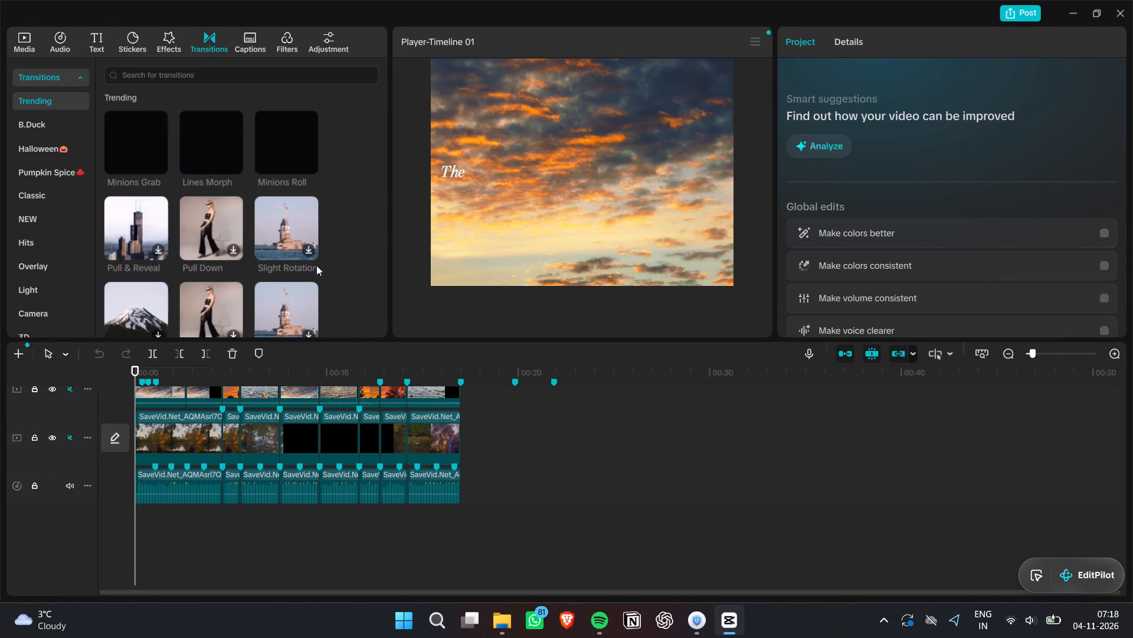
{"action": "left_click", "coordinate": [231, 70]}
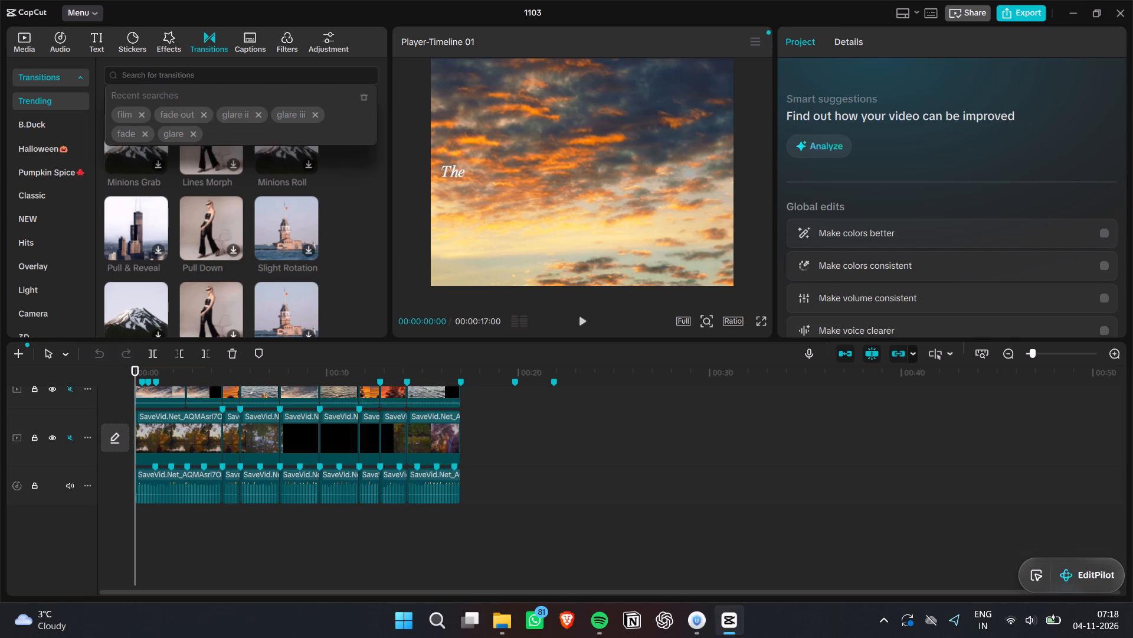
{"action": "left_click", "coordinate": [118, 116]}
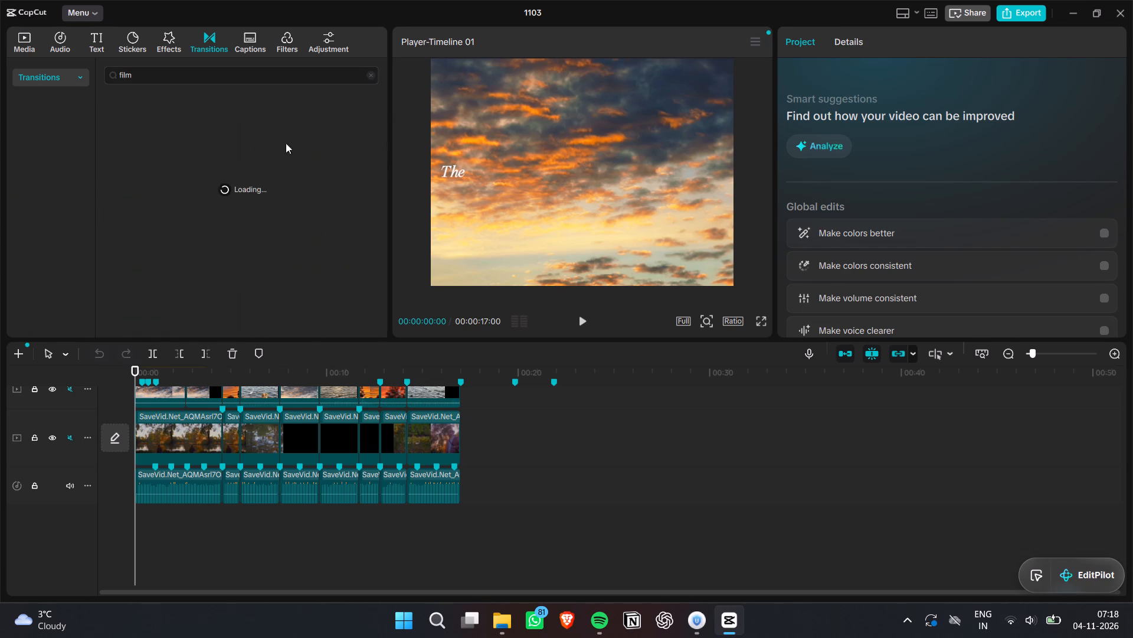
{"action": "scroll", "coordinate": [483, 443], "scroll_direction": "up", "scroll_amount": 5}
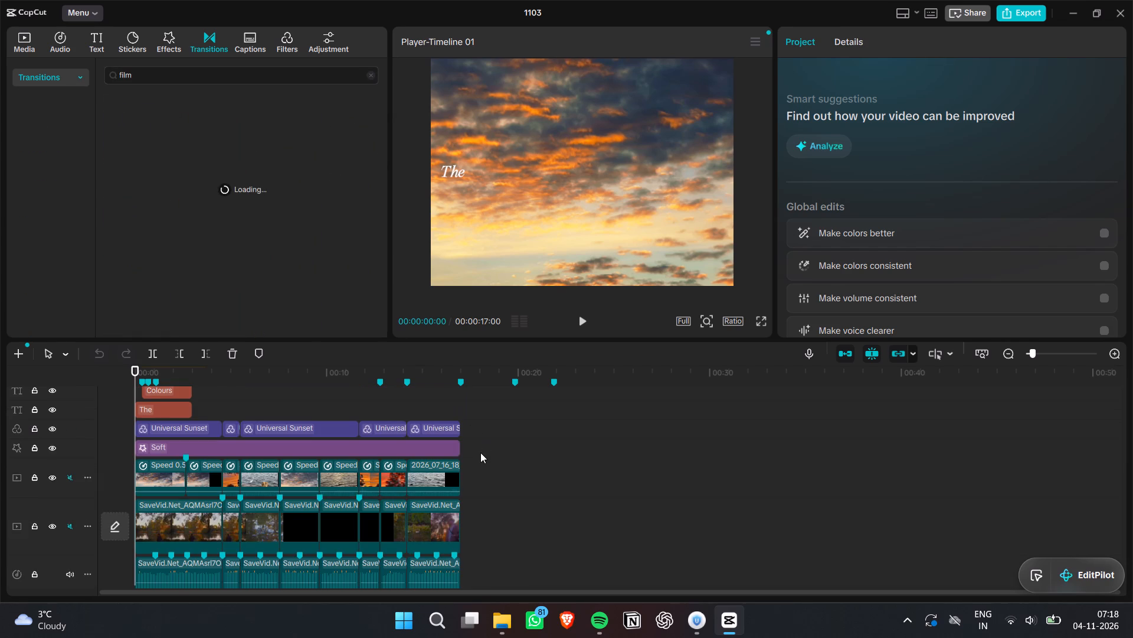
{"action": "scroll", "coordinate": [445, 473], "scroll_direction": "up", "scroll_amount": 19, "text": "ctrl"}
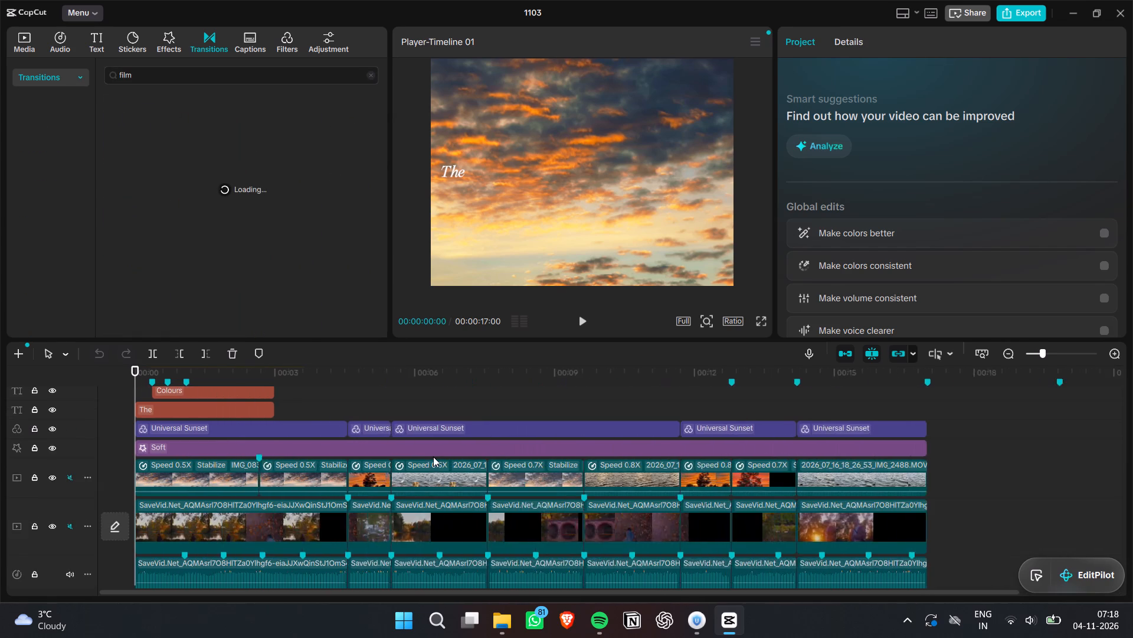
{"action": "scroll", "coordinate": [433, 457], "scroll_direction": "up", "scroll_amount": 9, "text": "ctrl"}
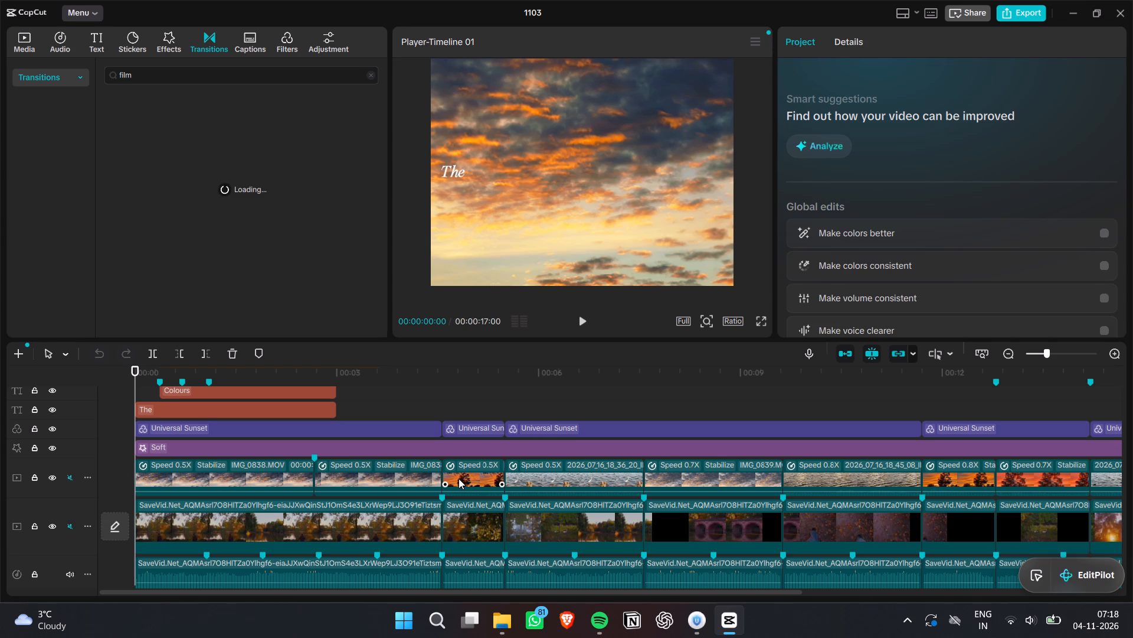
Refine the transitions search to "film flash" and dismiss the keyboard shortcut conflict notification.
{"action": "left_click", "coordinate": [296, 74]}
{"action": "key", "text": "space"}
{"action": "type", "text": "flas"}
{"action": "key", "text": "space"}
{"action": "type", "text": "h"}
{"action": "key", "text": "space"}
{"action": "left_click", "coordinate": [245, 68]}
{"action": "left_click", "coordinate": [237, 71]}
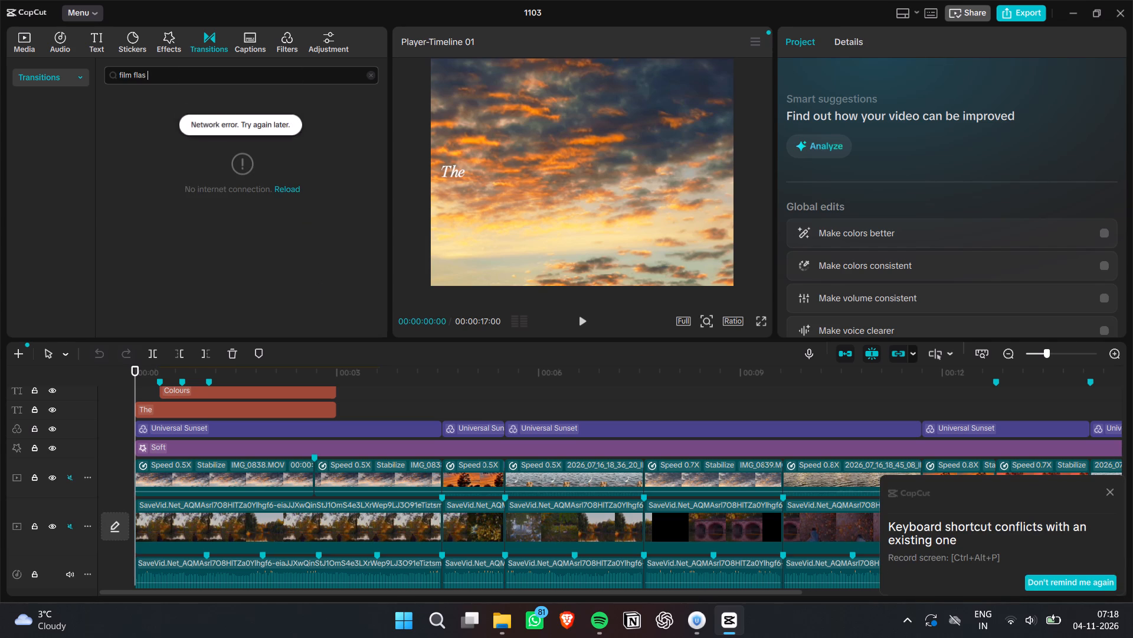
{"action": "key", "text": "BackSpace"}
{"action": "type", "text": "h"}
{"action": "key", "text": "space"}
{"action": "key", "text": "Return"}
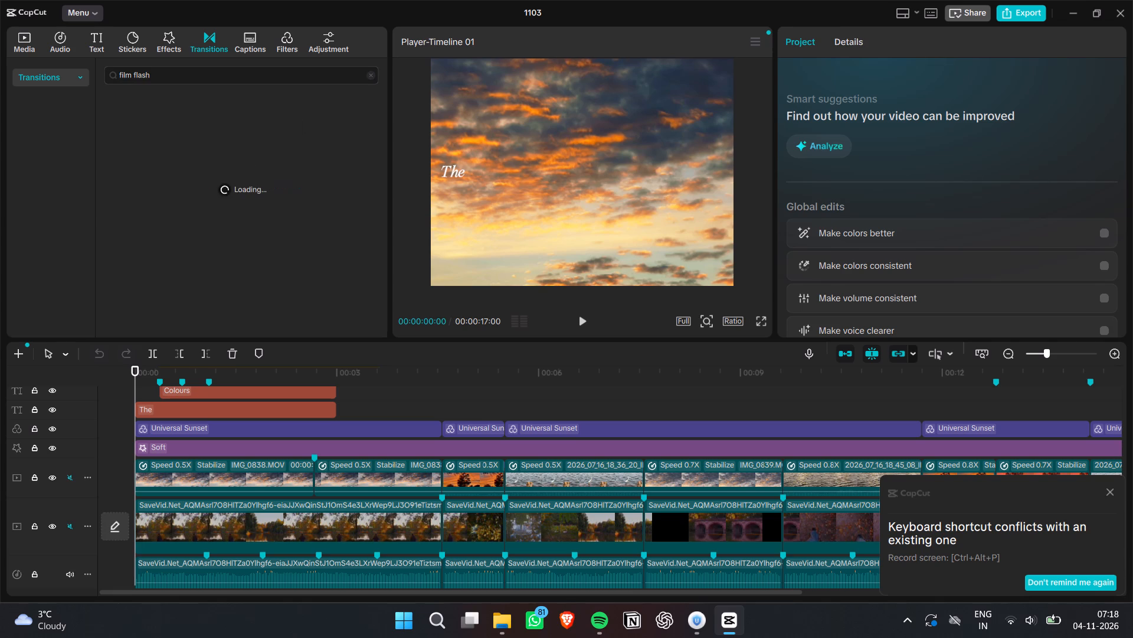
{"action": "left_click", "coordinate": [1112, 489]}
Check the connection status in UrbanVPN and go back to the CapCut project.
{"action": "left_click", "coordinate": [899, 616]}
{"action": "left_click", "coordinate": [903, 620]}
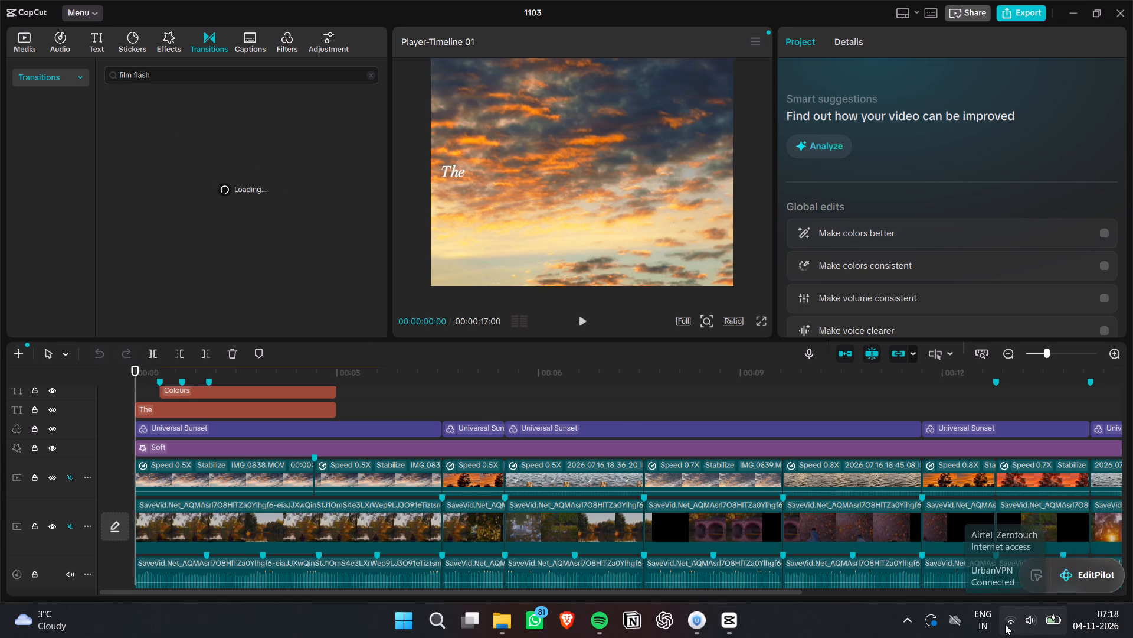
{"action": "left_click", "coordinate": [703, 621]}
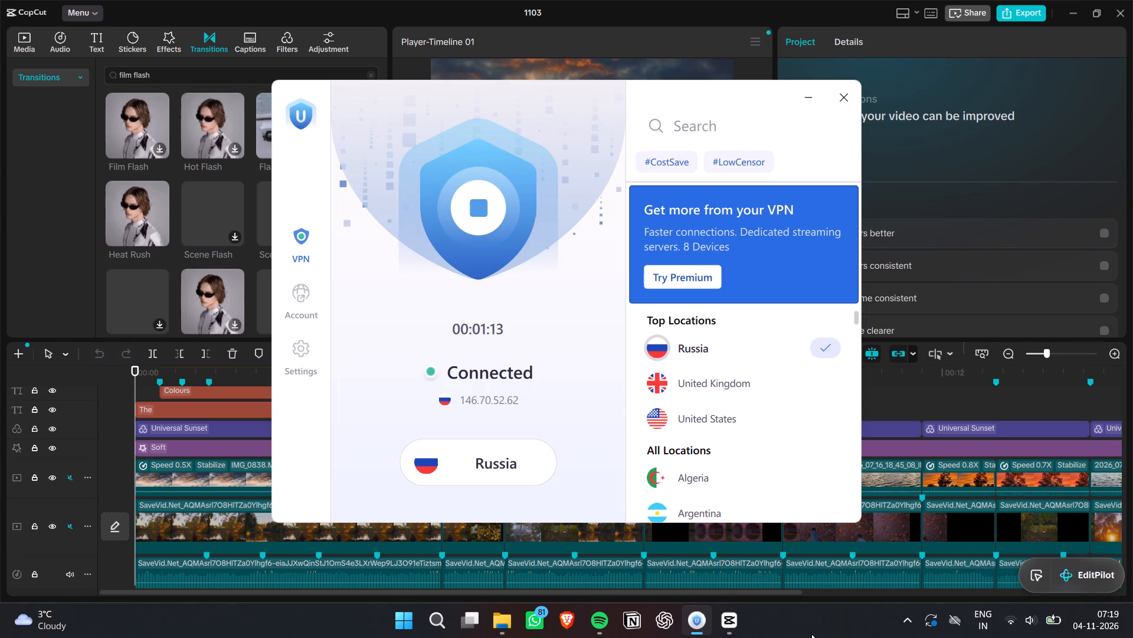
{"action": "left_click", "coordinate": [813, 634]}
Download the Film Flash and Heat Rush transitions from the search results and preview Heat Rush.
{"action": "left_click", "coordinate": [138, 116]}
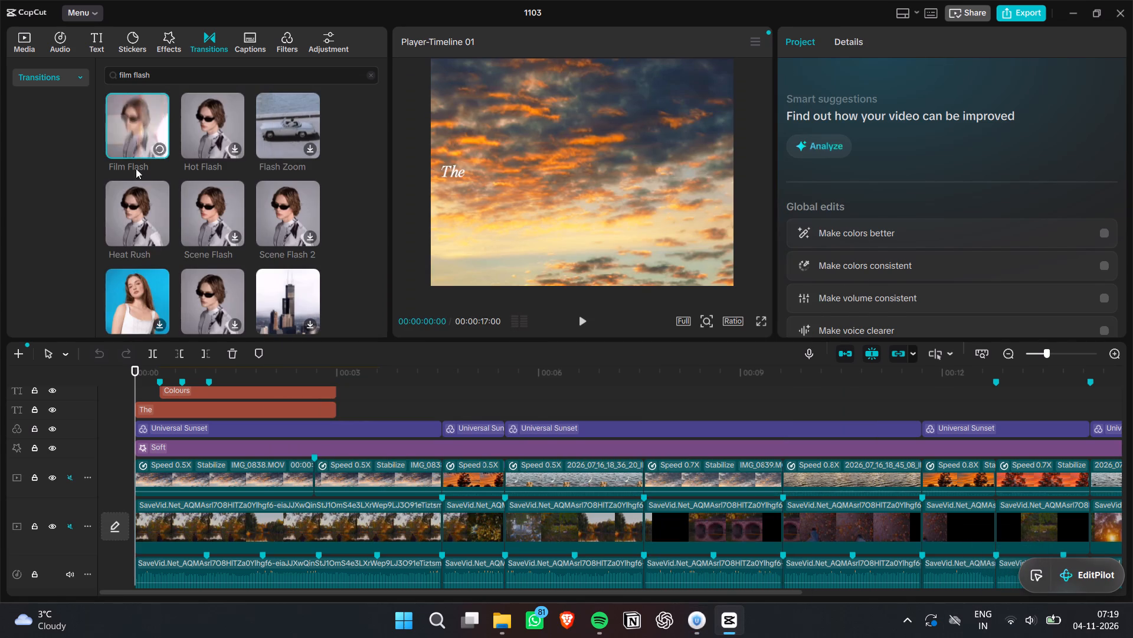
{"action": "left_click", "coordinate": [129, 217]}
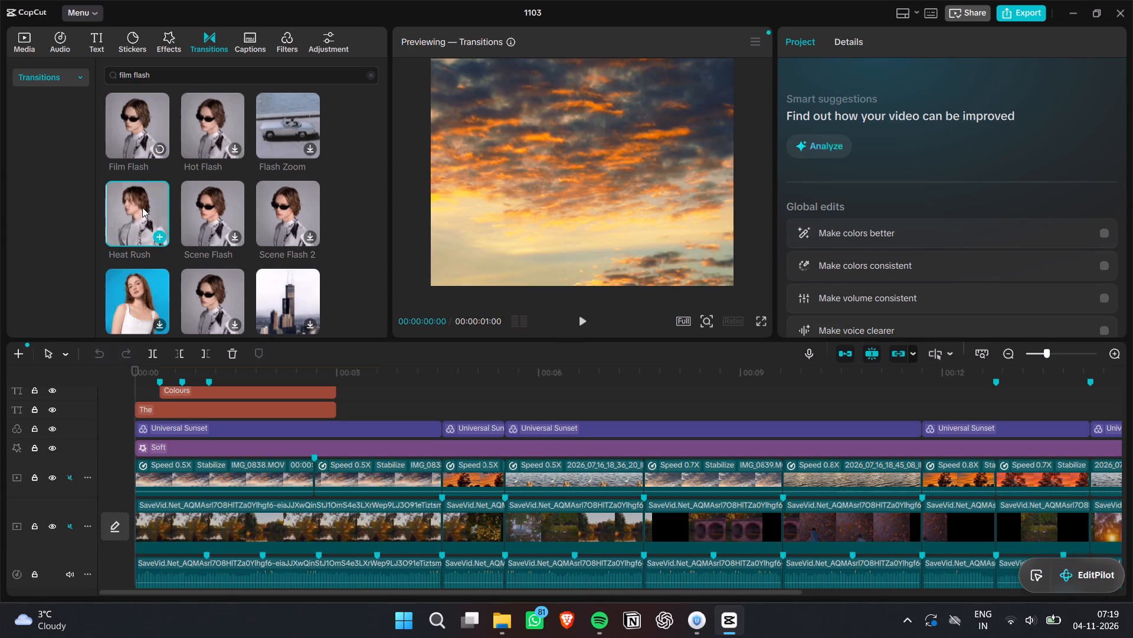
{"action": "left_click", "coordinate": [142, 207]}
{"action": "left_click", "coordinate": [142, 207]}
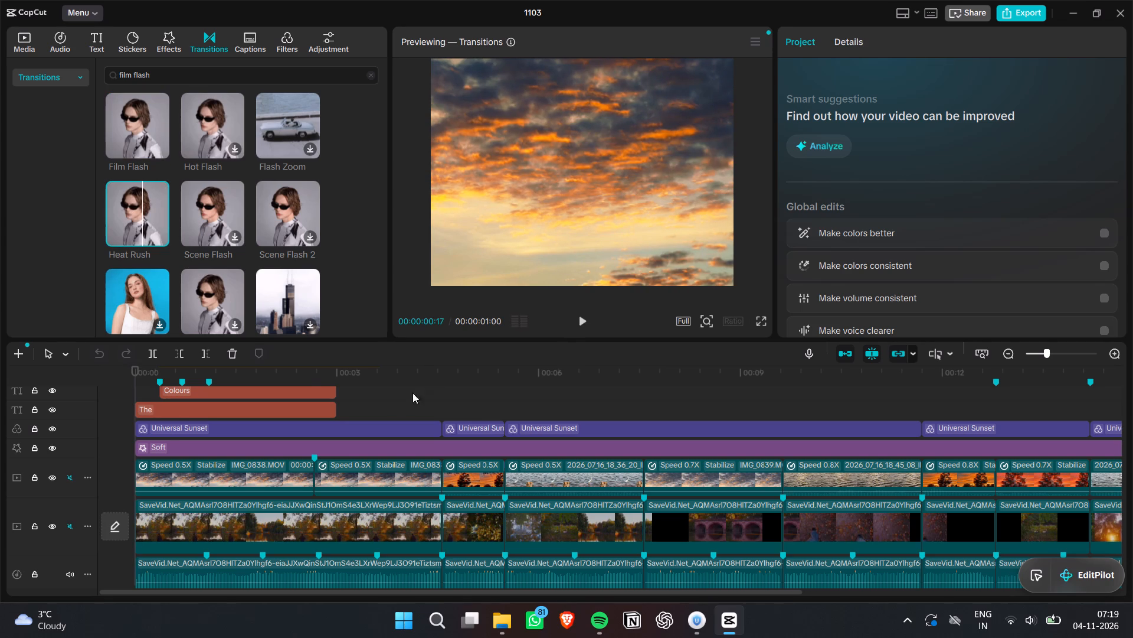
{"action": "left_click", "coordinate": [323, 375]}
{"action": "left_click", "coordinate": [315, 374]}
{"action": "left_click", "coordinate": [310, 379]}
{"action": "key", "text": "space"}
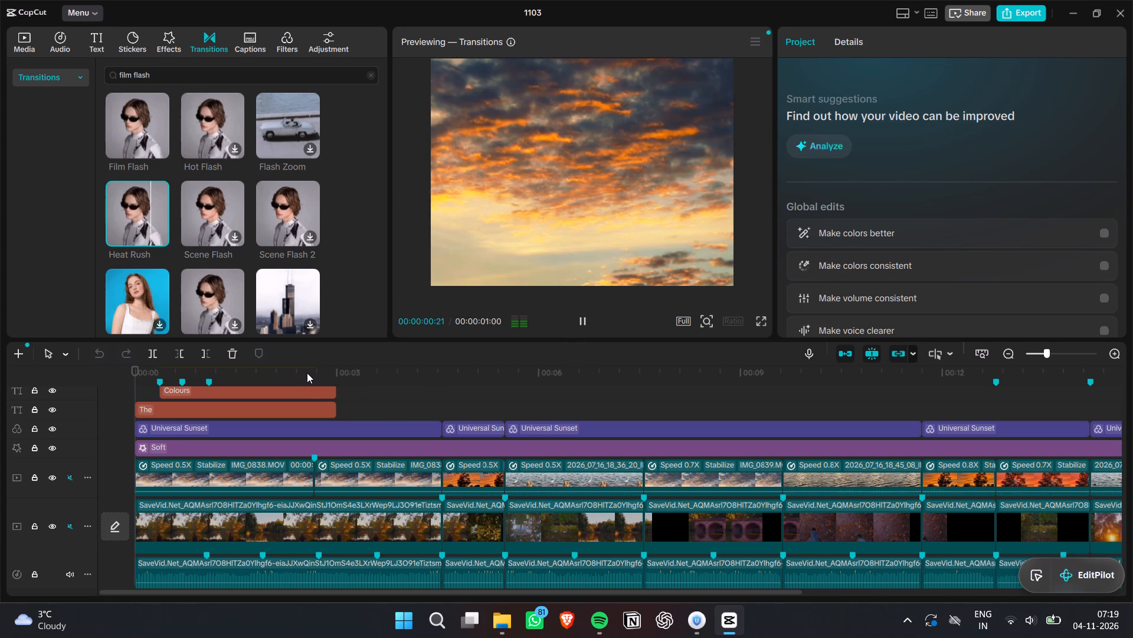
{"action": "left_click", "coordinate": [307, 373]}
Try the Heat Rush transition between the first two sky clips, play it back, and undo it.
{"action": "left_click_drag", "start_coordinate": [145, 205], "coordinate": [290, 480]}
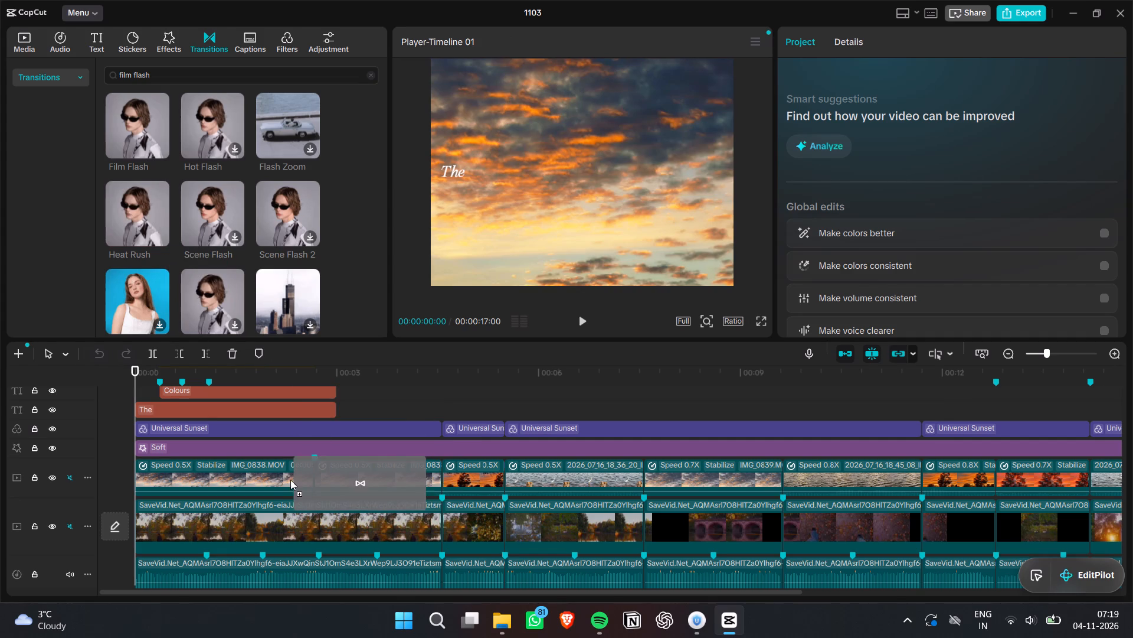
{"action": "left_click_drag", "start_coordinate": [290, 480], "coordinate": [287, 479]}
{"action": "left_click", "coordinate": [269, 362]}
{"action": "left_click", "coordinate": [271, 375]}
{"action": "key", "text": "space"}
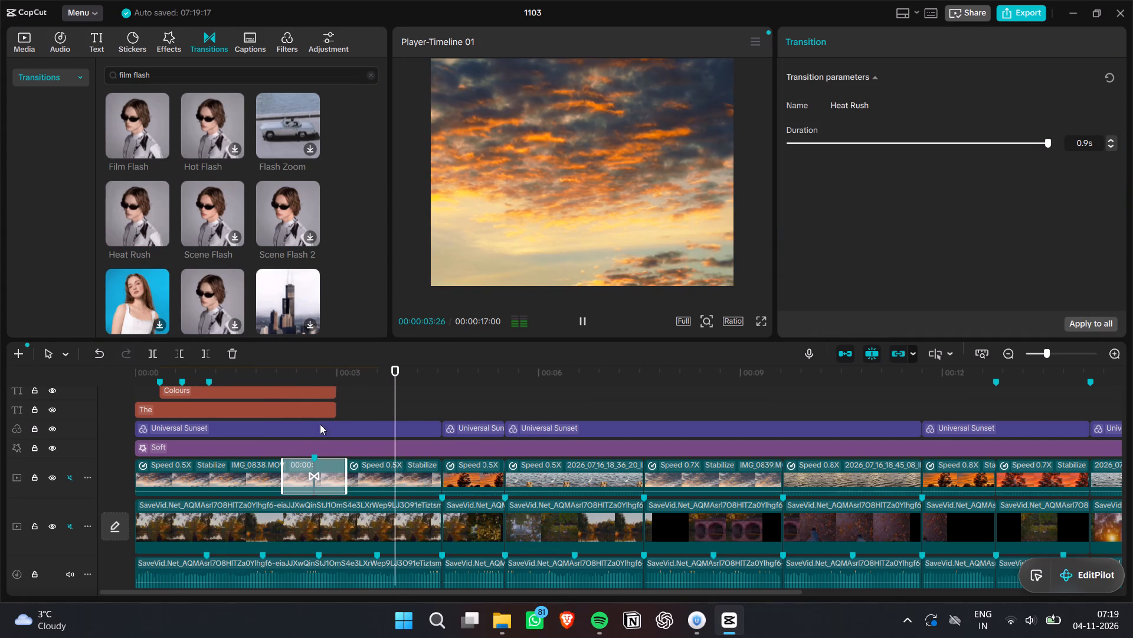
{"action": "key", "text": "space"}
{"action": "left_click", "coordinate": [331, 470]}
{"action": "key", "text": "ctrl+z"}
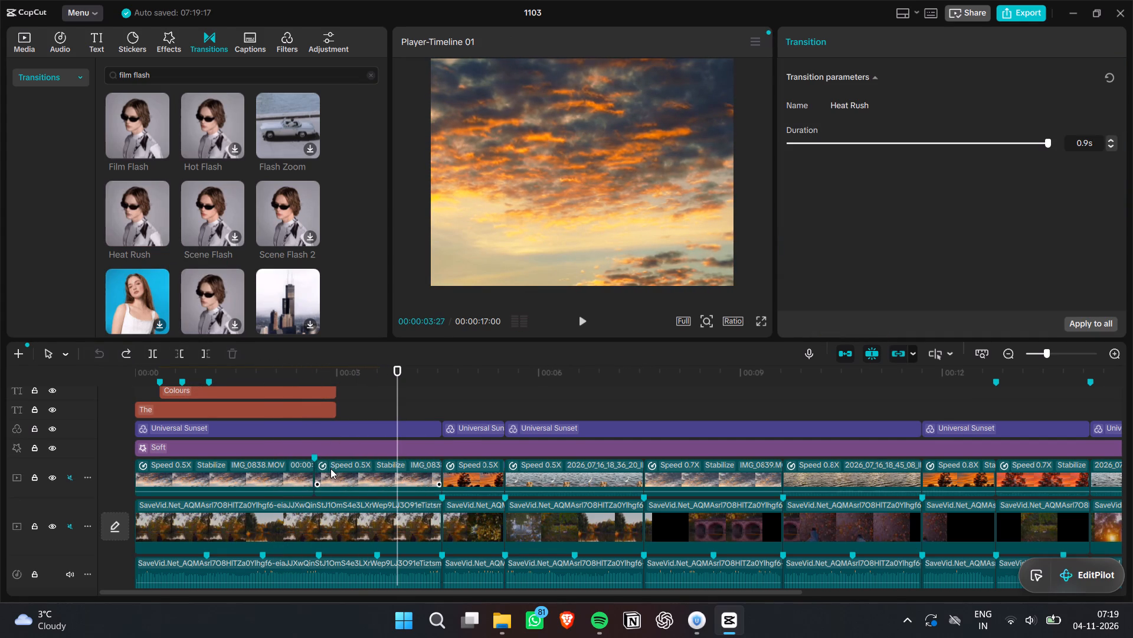
Add the Film Flash transition between the first two sky clips and play back that cut and the following one.
{"action": "left_click", "coordinate": [130, 107]}
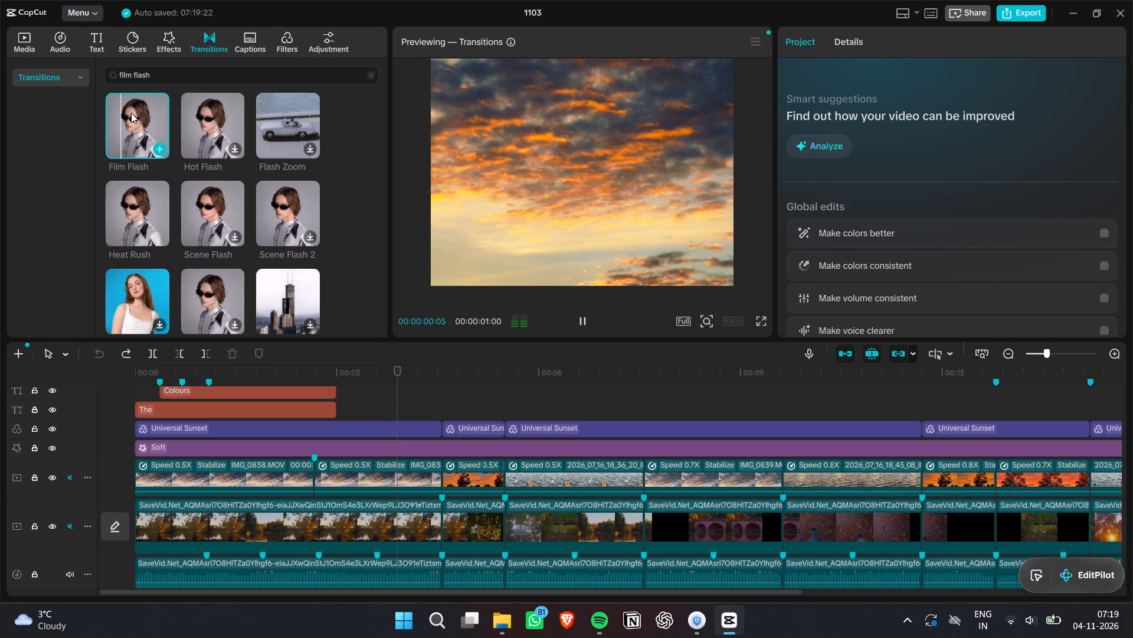
{"action": "left_click_drag", "start_coordinate": [129, 112], "coordinate": [285, 466]}
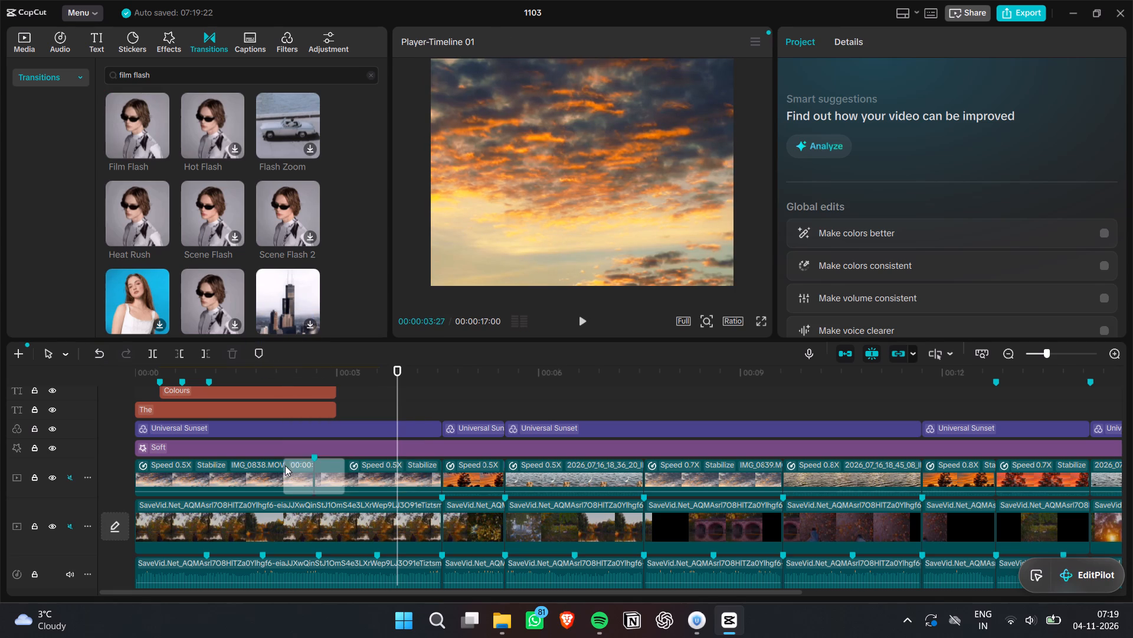
{"action": "left_click", "coordinate": [277, 369]}
{"action": "key", "text": "space"}
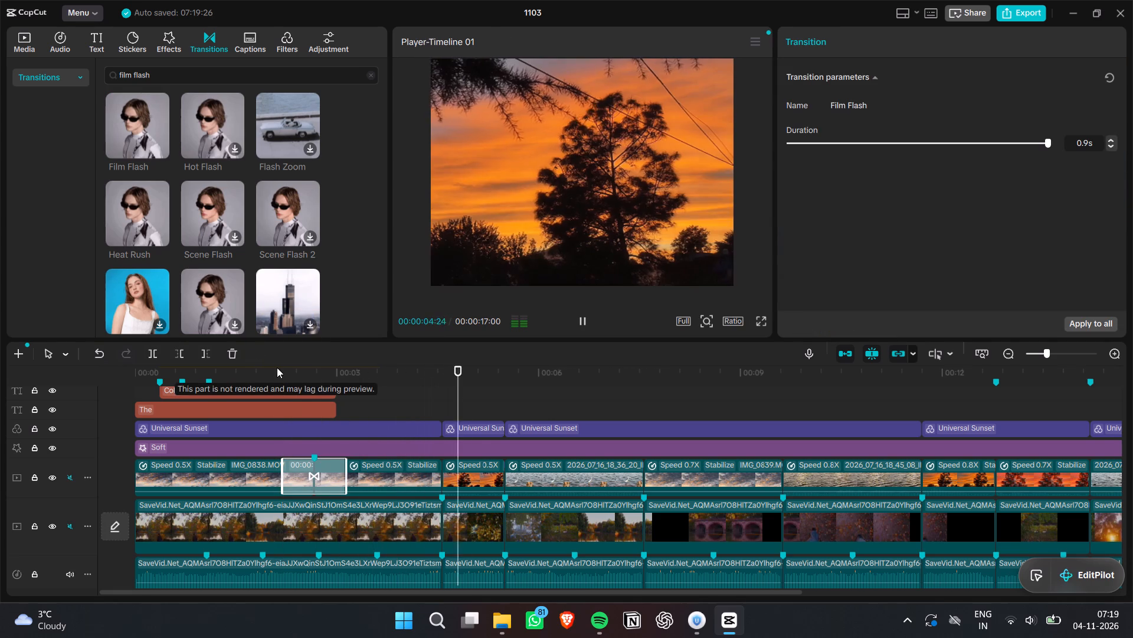
{"action": "key", "text": "space"}
{"action": "left_click", "coordinate": [429, 383]}
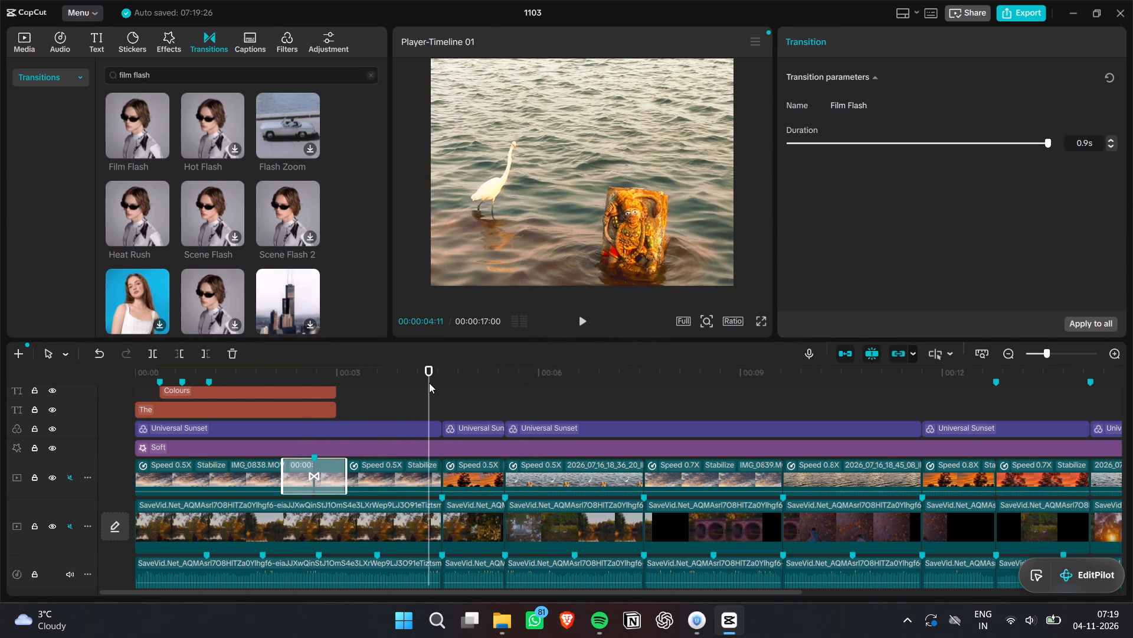
{"action": "key", "text": "space"}
{"action": "key", "text": "space"}
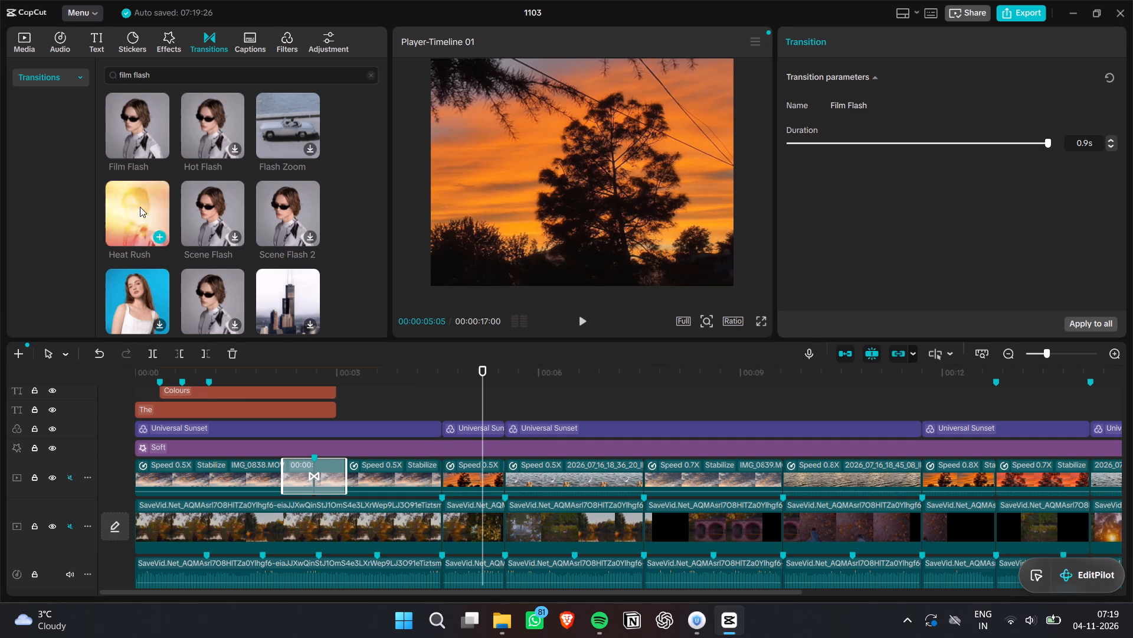
Add the Heat Rush transition between the second sky clip and the first orange tree clip, and play back the cut.
{"action": "left_click_drag", "start_coordinate": [142, 207], "coordinate": [406, 484]}
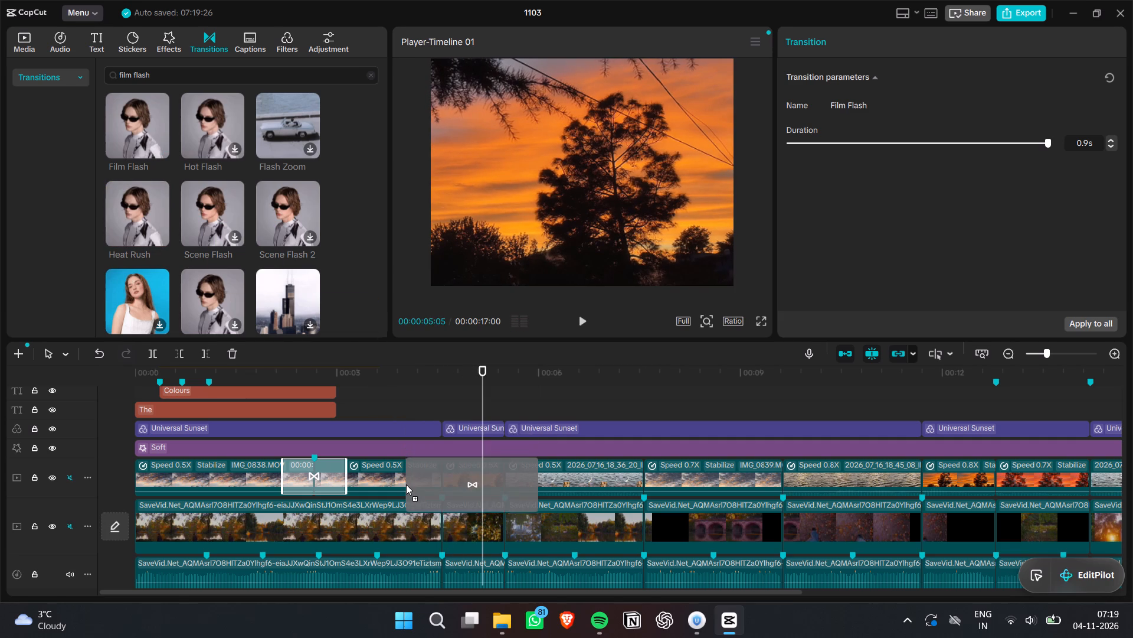
{"action": "left_click_drag", "start_coordinate": [406, 484], "coordinate": [406, 480]}
{"action": "left_click", "coordinate": [650, 350]}
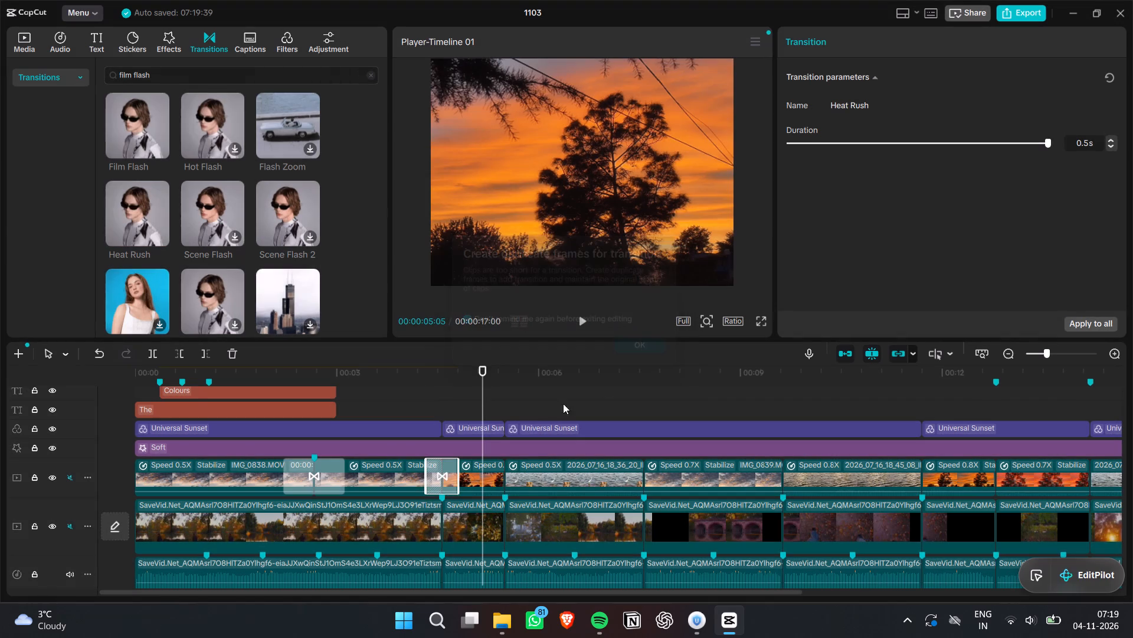
{"action": "left_click", "coordinate": [425, 371]}
{"action": "key", "text": "space"}
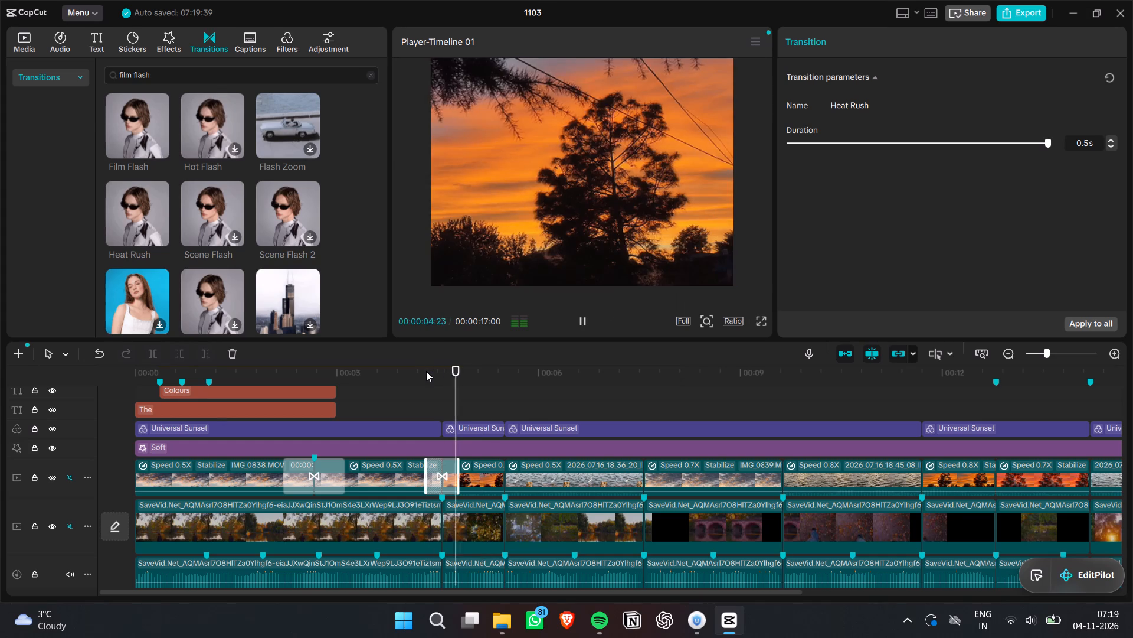
{"action": "left_click", "coordinate": [401, 369]}
{"action": "key", "text": "space"}
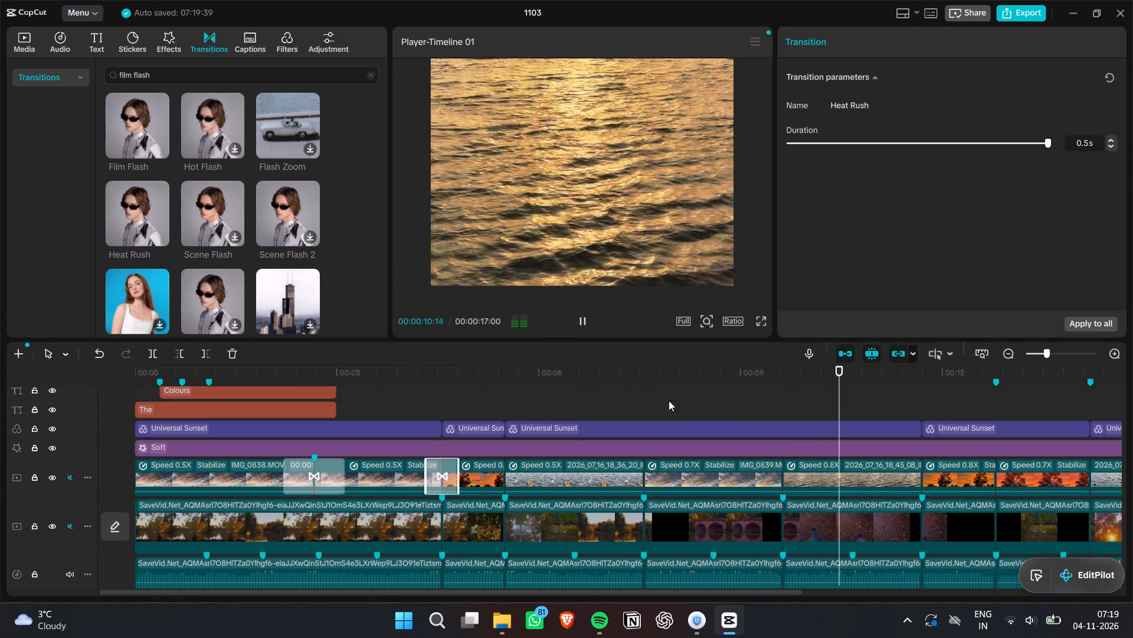
{"action": "key", "text": "space"}
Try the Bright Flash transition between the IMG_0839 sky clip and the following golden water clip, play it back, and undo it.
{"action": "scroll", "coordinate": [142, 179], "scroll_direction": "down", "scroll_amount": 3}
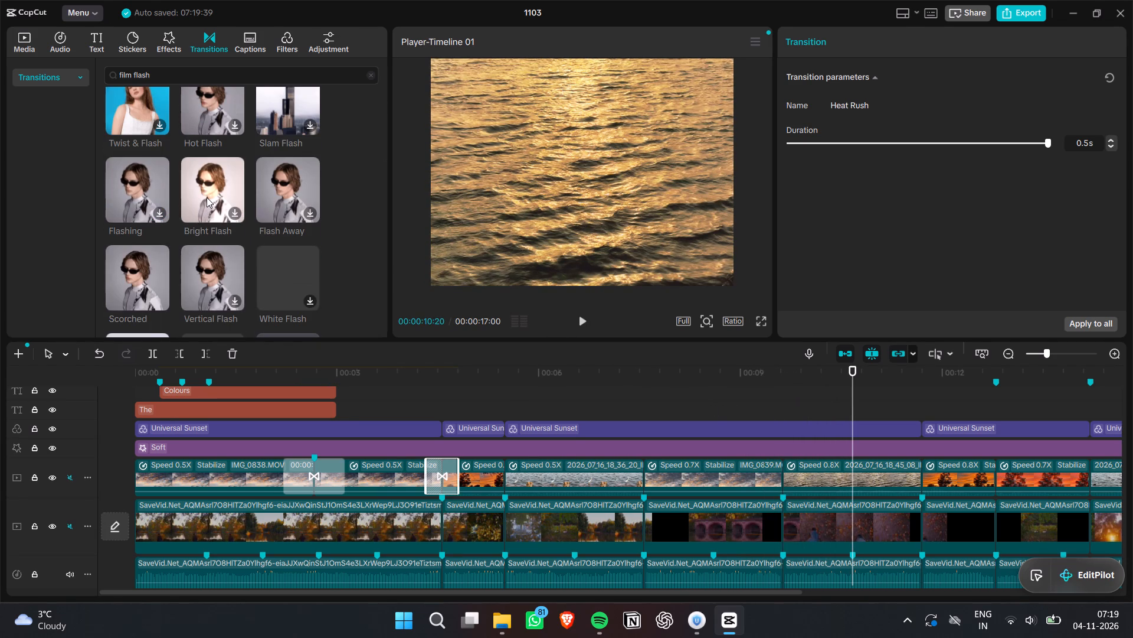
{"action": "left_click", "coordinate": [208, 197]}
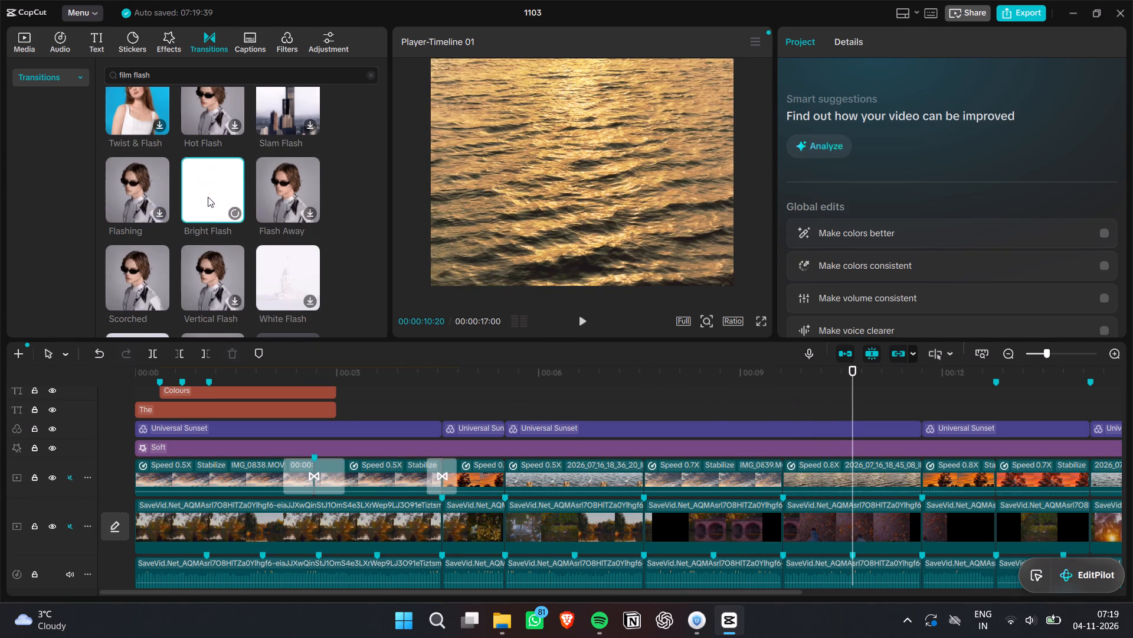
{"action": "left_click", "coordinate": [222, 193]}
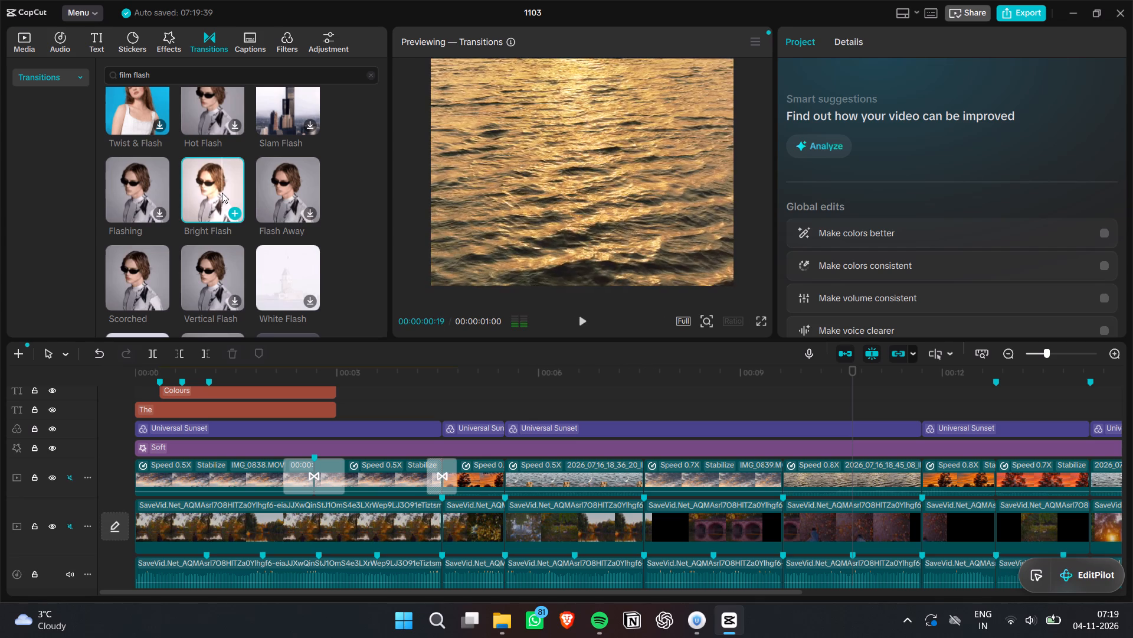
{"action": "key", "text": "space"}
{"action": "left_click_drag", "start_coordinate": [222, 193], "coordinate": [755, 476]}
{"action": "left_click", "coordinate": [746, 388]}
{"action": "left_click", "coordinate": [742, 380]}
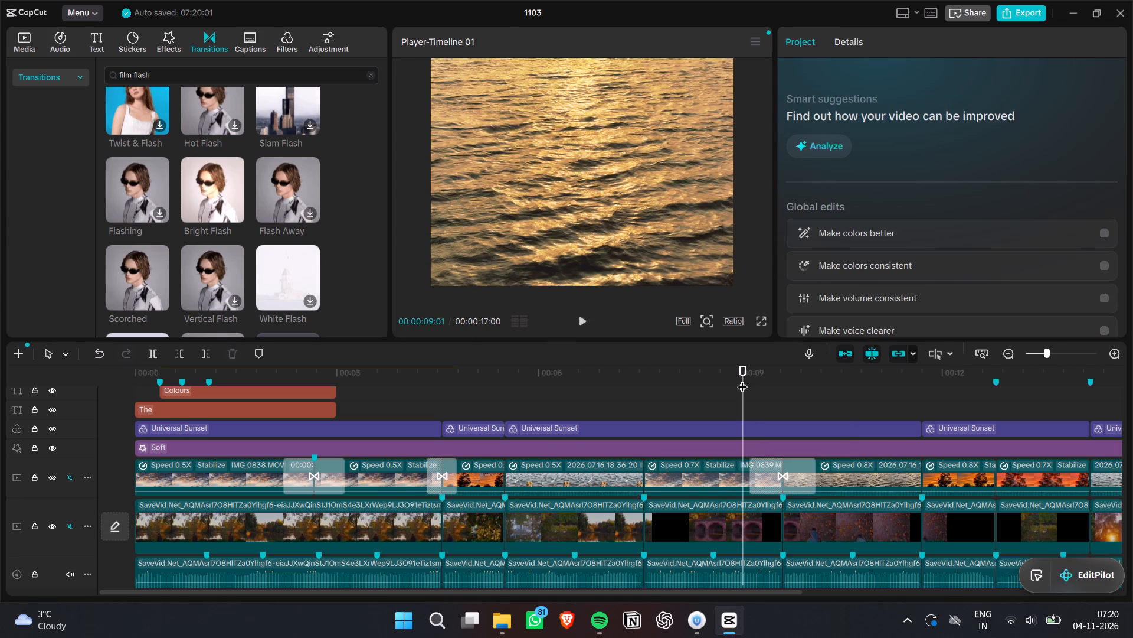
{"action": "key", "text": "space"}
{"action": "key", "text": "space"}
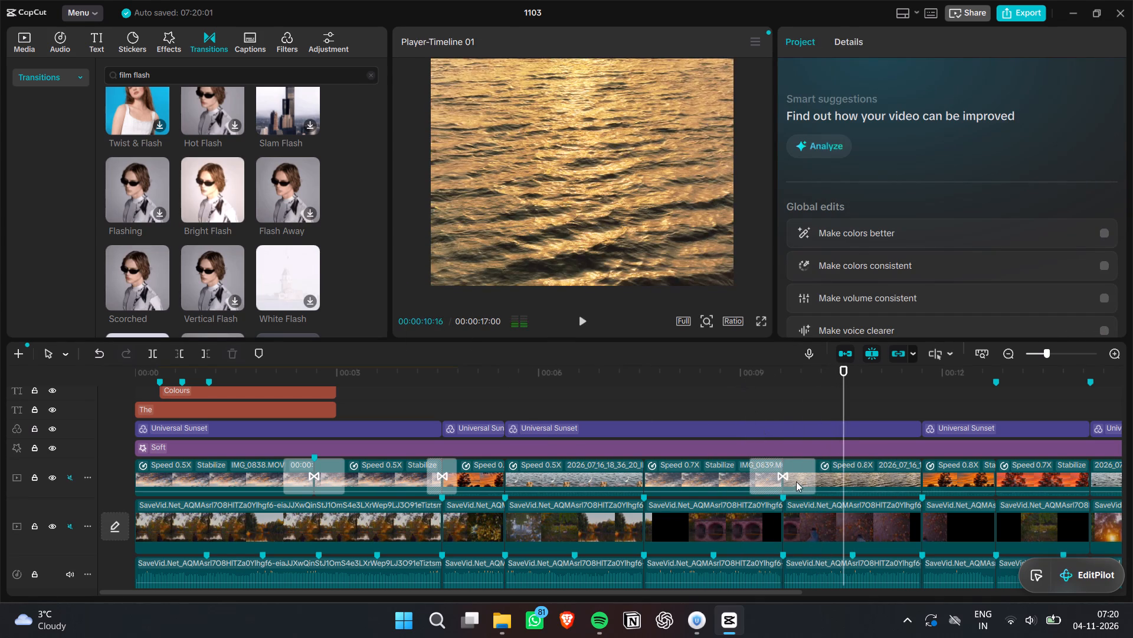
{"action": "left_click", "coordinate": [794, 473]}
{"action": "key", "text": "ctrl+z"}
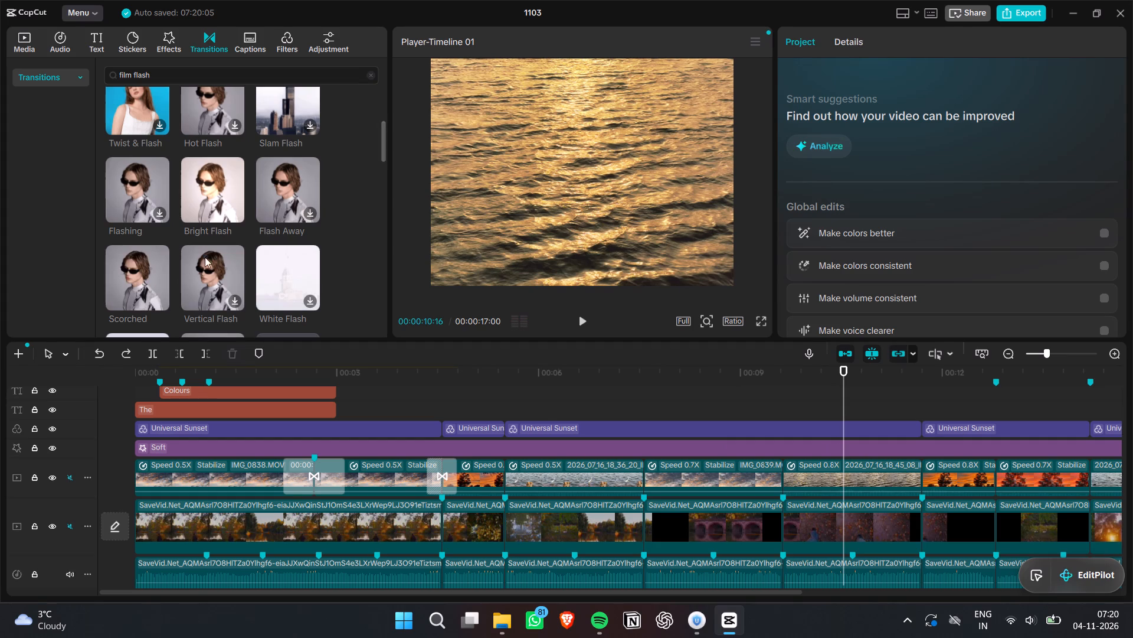
Add the Hot Flash transition between the IMG_0839 sky clip and the golden water clip, and play back the cut.
{"action": "scroll", "coordinate": [289, 240], "scroll_direction": "up", "scroll_amount": 6}
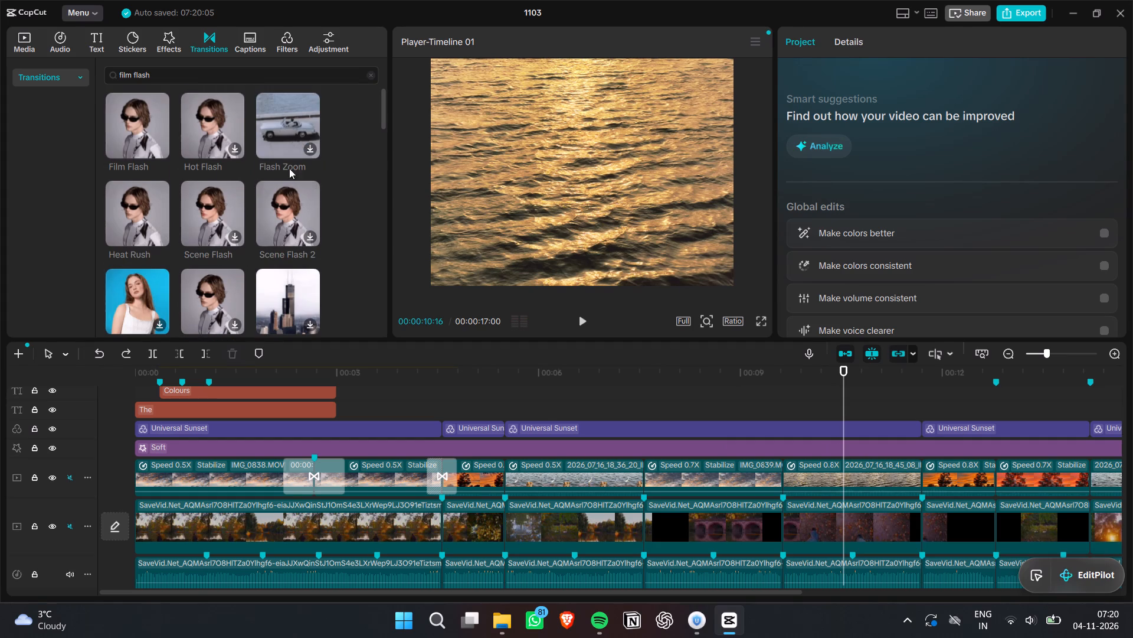
{"action": "left_click", "coordinate": [214, 132]}
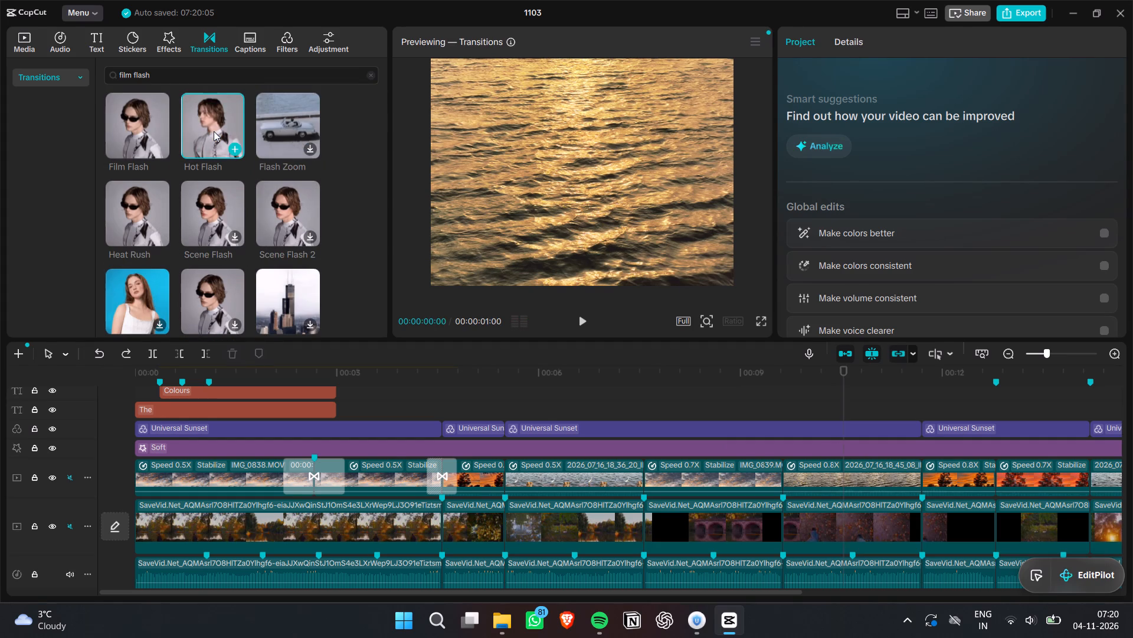
{"action": "left_click_drag", "start_coordinate": [214, 131], "coordinate": [751, 477]}
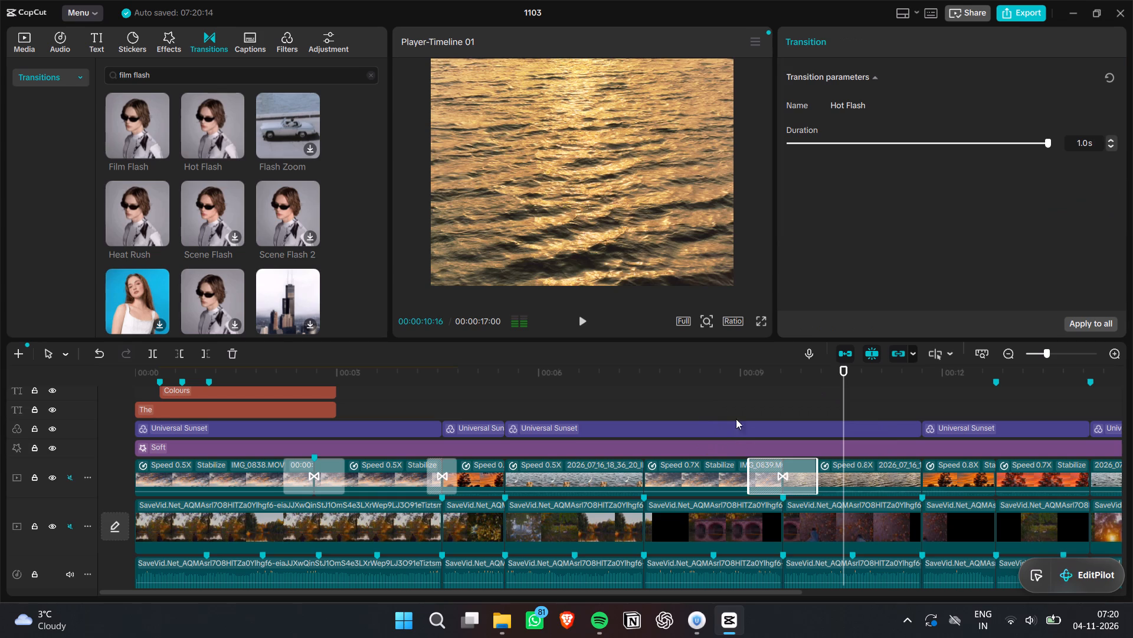
{"action": "left_click", "coordinate": [742, 373]}
{"action": "key", "text": "space"}
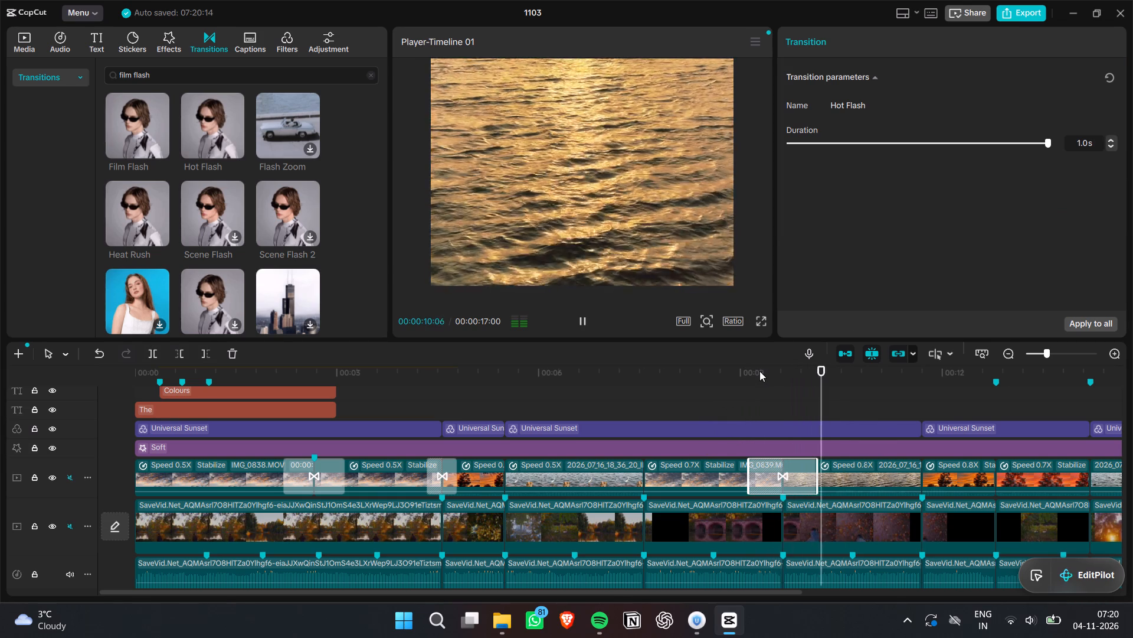
{"action": "key", "text": "space"}
Shorten the Hot Flash transition slightly and play the edit back from the start.
{"action": "left_click_drag", "start_coordinate": [819, 468], "coordinate": [806, 470]}
{"action": "left_click", "coordinate": [754, 387]}
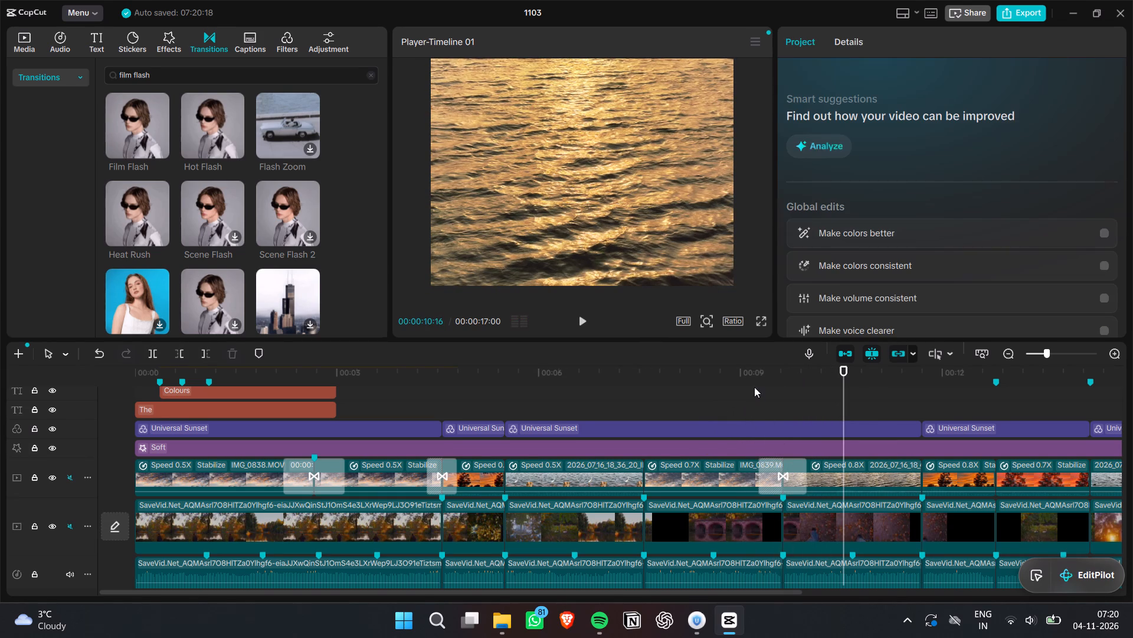
{"action": "key", "text": "space"}
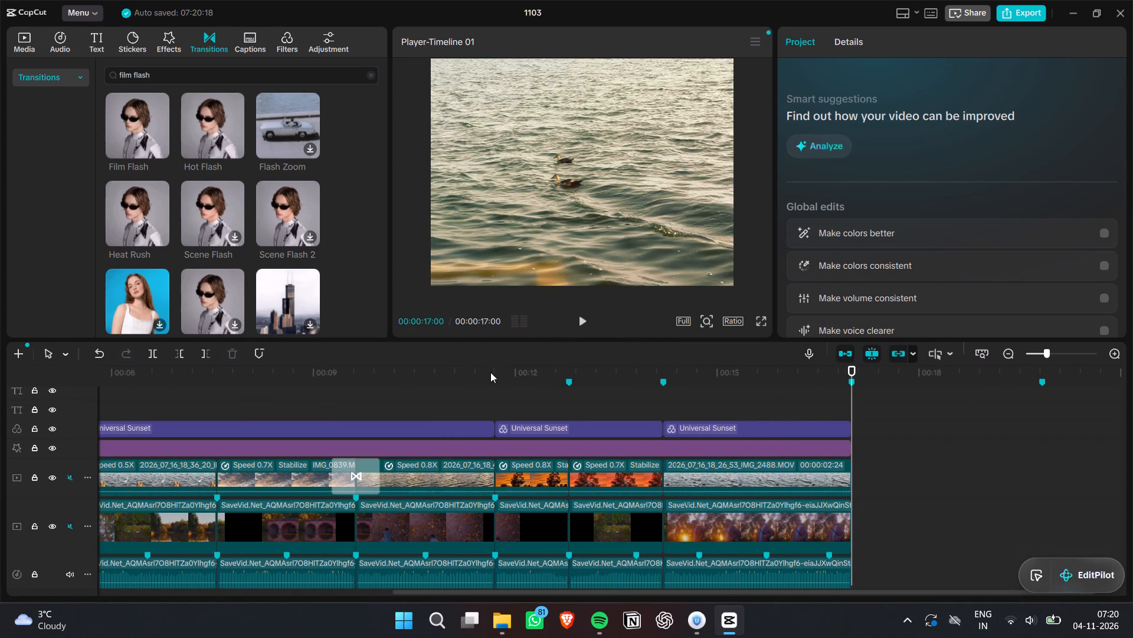
{"action": "left_click_drag", "start_coordinate": [486, 372], "coordinate": [19, 369]}
{"action": "key", "text": "space"}
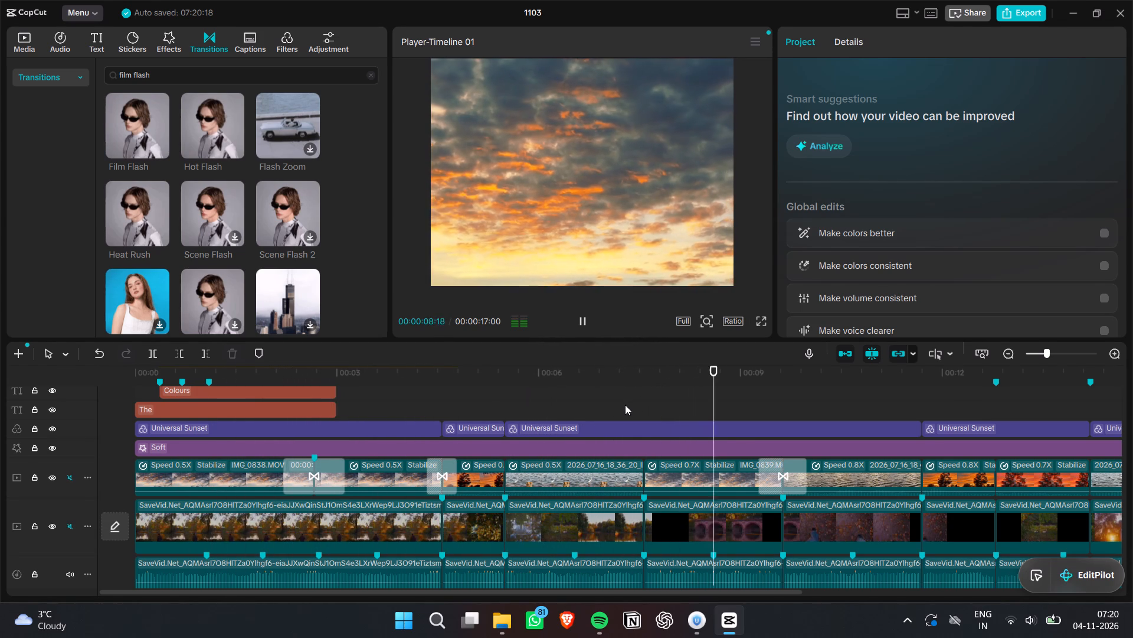
{"action": "scroll", "coordinate": [604, 416], "scroll_direction": "down", "scroll_amount": 5, "text": "ctrl"}
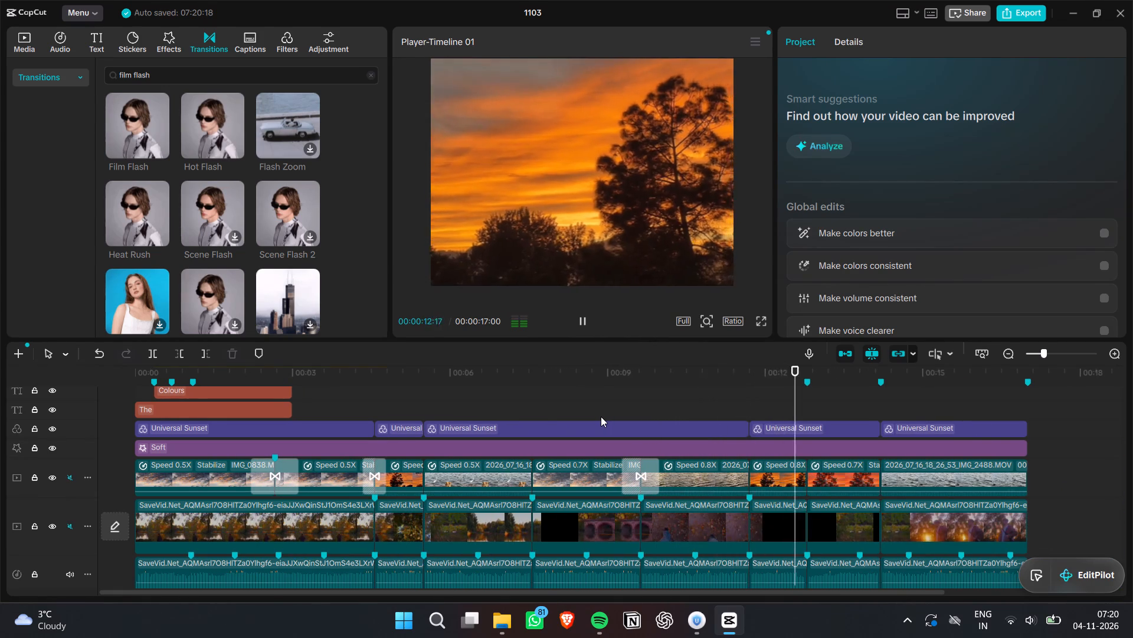
{"action": "key", "text": "space"}
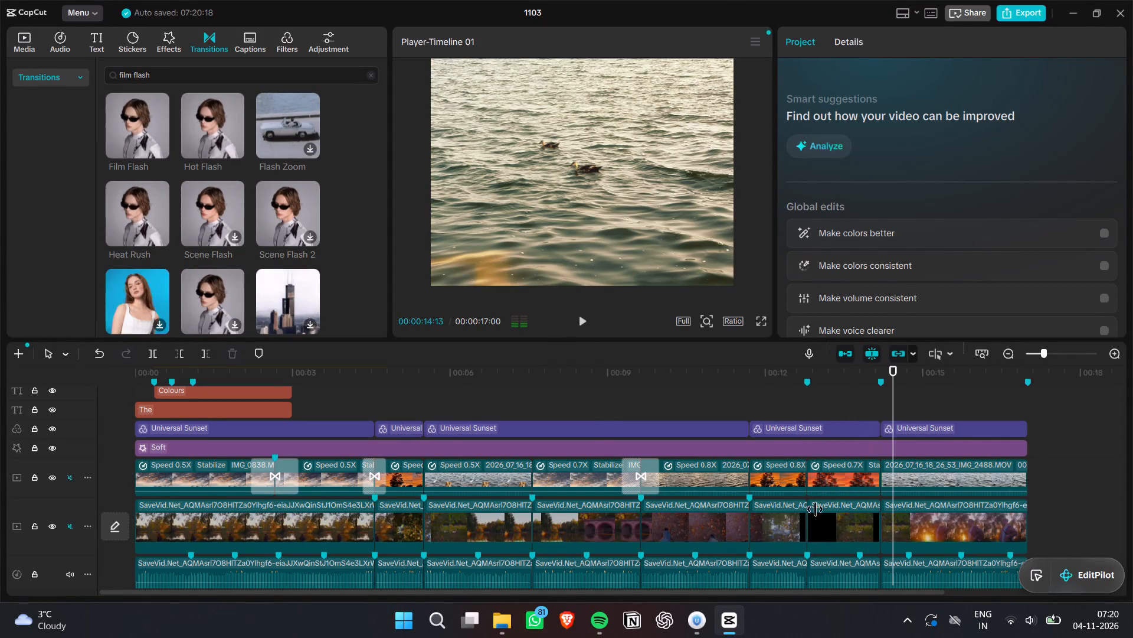
Search the transitions for film, add Film Flare between the two adjacent orange tree clips, and play back the cut.
{"action": "left_click", "coordinate": [165, 68]}
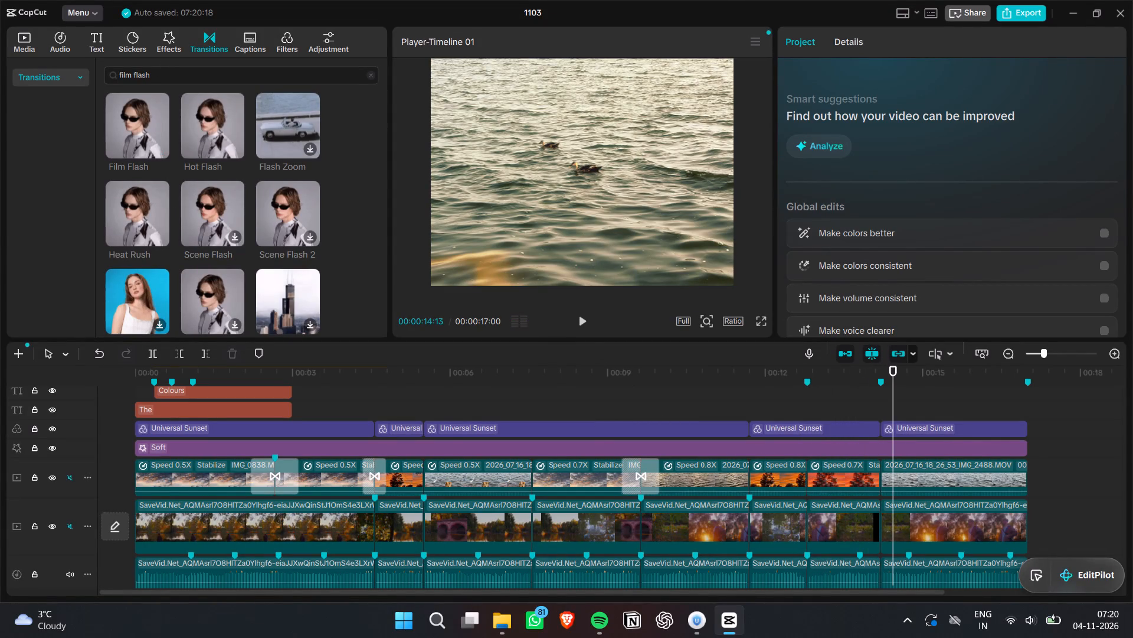
{"action": "key", "text": "BackSpace"}
{"action": "key", "text": "BackSpace"}
{"action": "key", "text": "BackSpace"}
{"action": "key", "text": "BackSpace"}
{"action": "key", "text": "BackSpace"}
{"action": "key", "text": "BackSpace"}
{"action": "key", "text": "Return"}
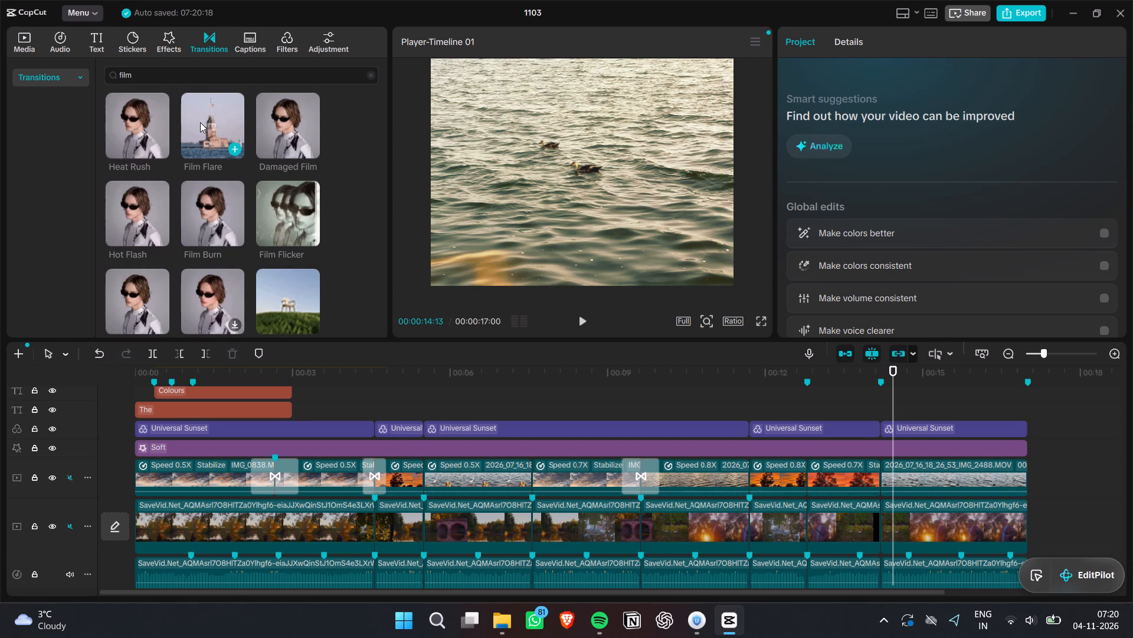
{"action": "left_click", "coordinate": [200, 122]}
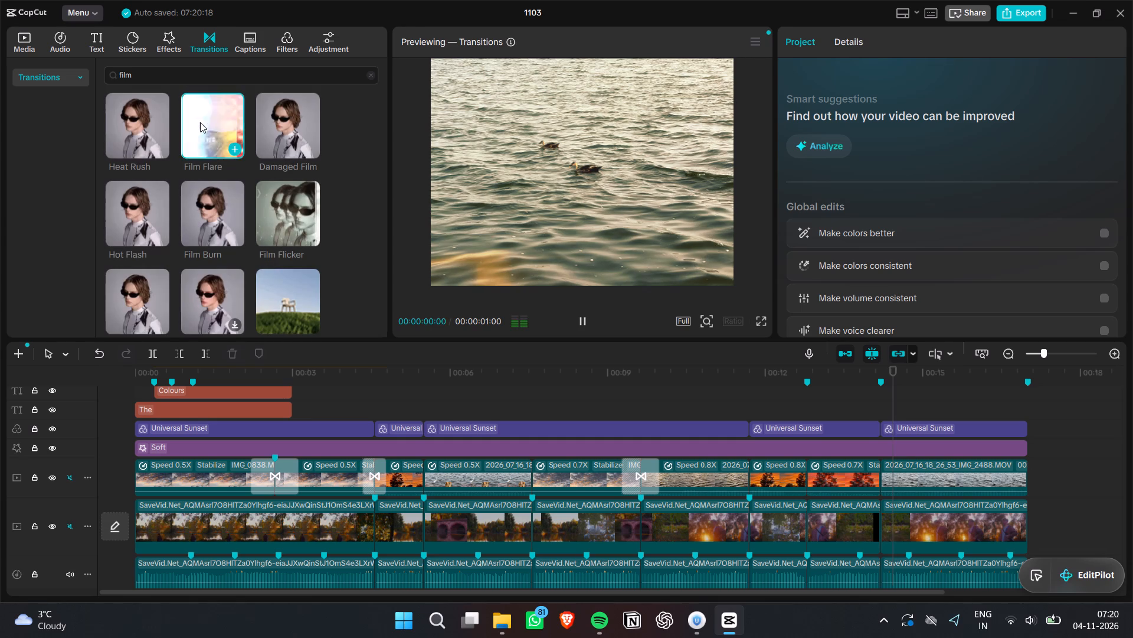
{"action": "left_click_drag", "start_coordinate": [215, 119], "coordinate": [784, 479]}
{"action": "left_click", "coordinate": [778, 385]}
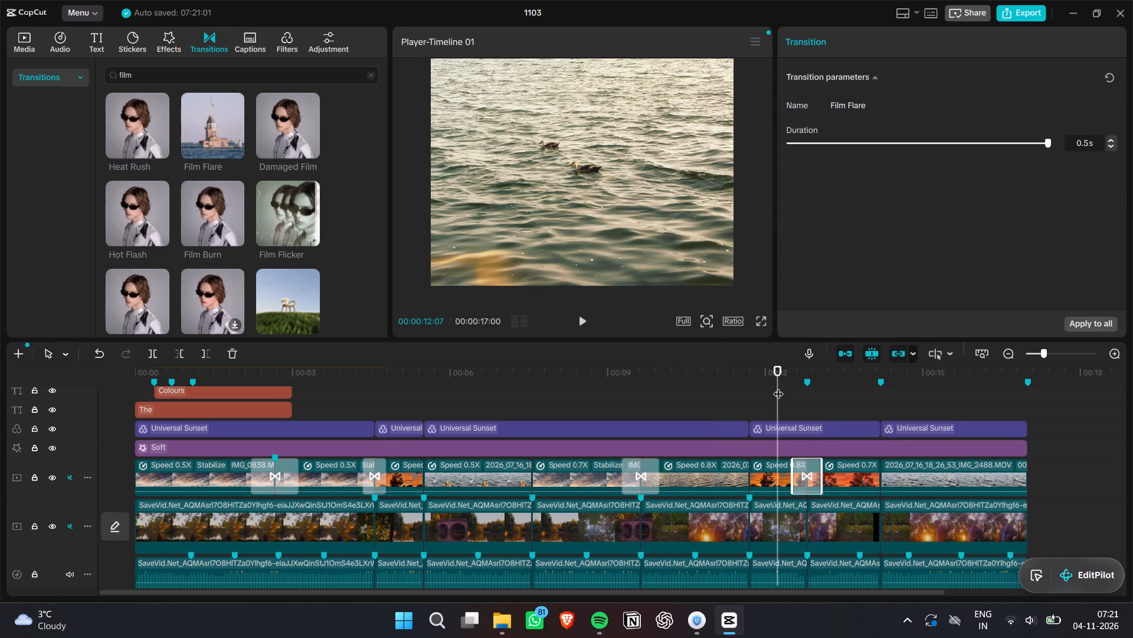
{"action": "key", "text": "space"}
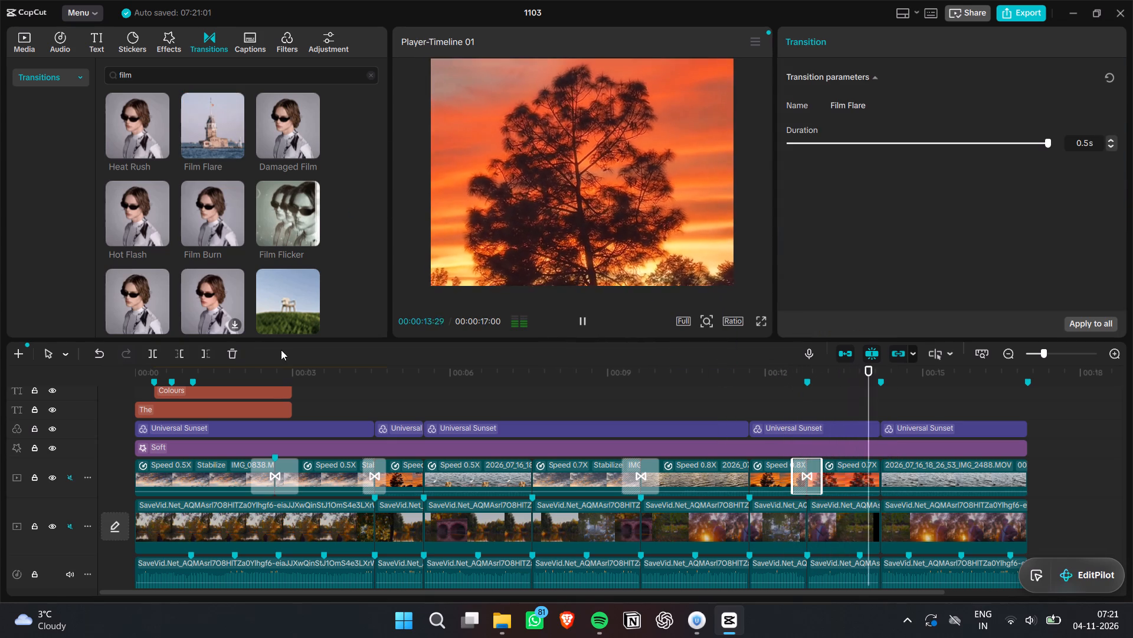
Preview other film transitions, including Hot Flash, Film Burn, Scorched, Movie Scroll and Film Clapper, and browse further down the results.
{"action": "left_click", "coordinate": [142, 212]}
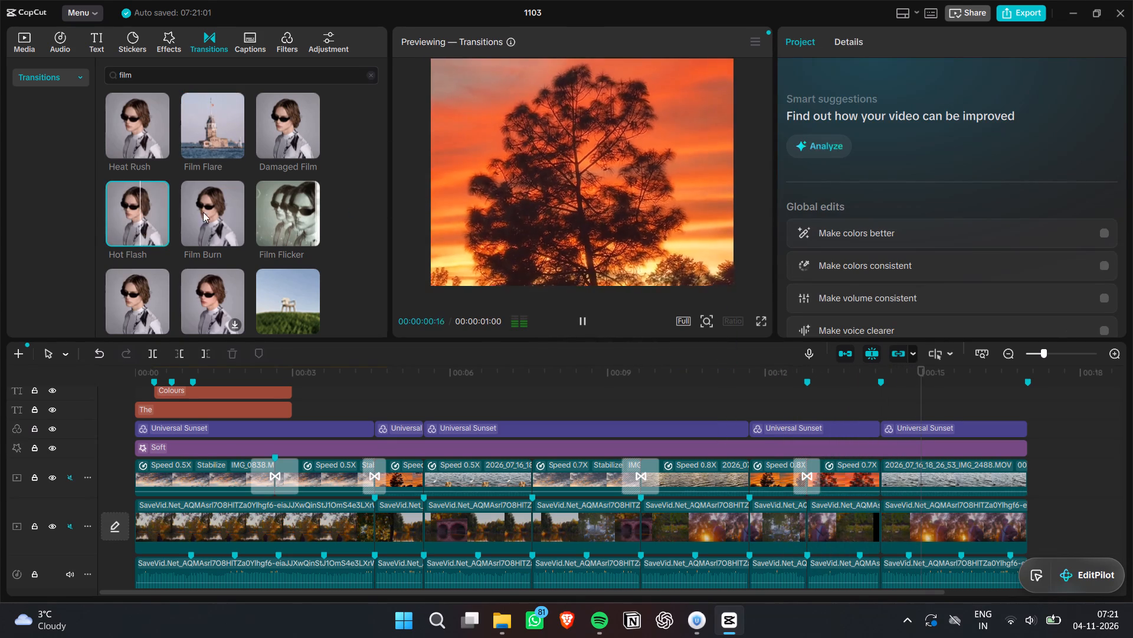
{"action": "left_click", "coordinate": [210, 214]}
{"action": "scroll", "coordinate": [212, 214], "scroll_direction": "down", "scroll_amount": 2}
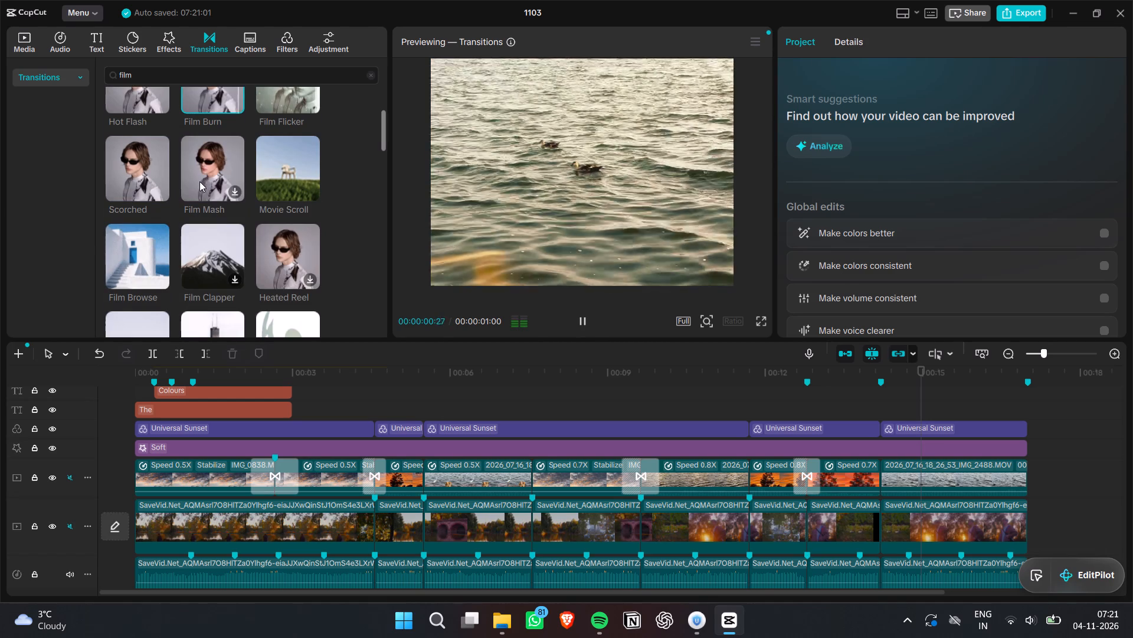
{"action": "left_click", "coordinate": [131, 174]}
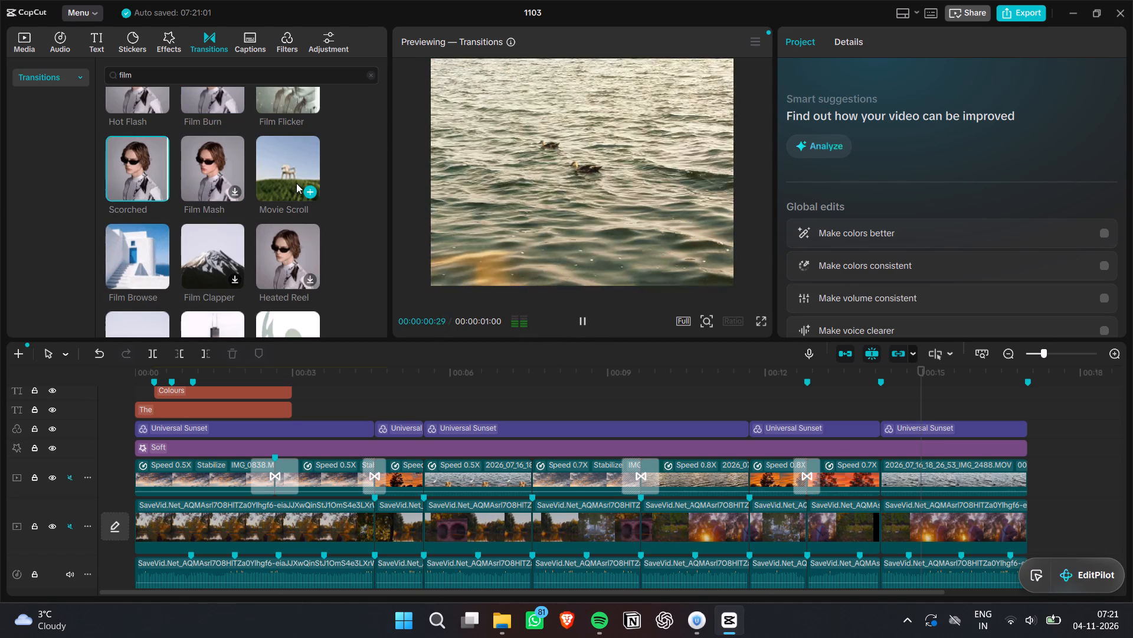
{"action": "left_click", "coordinate": [274, 181]}
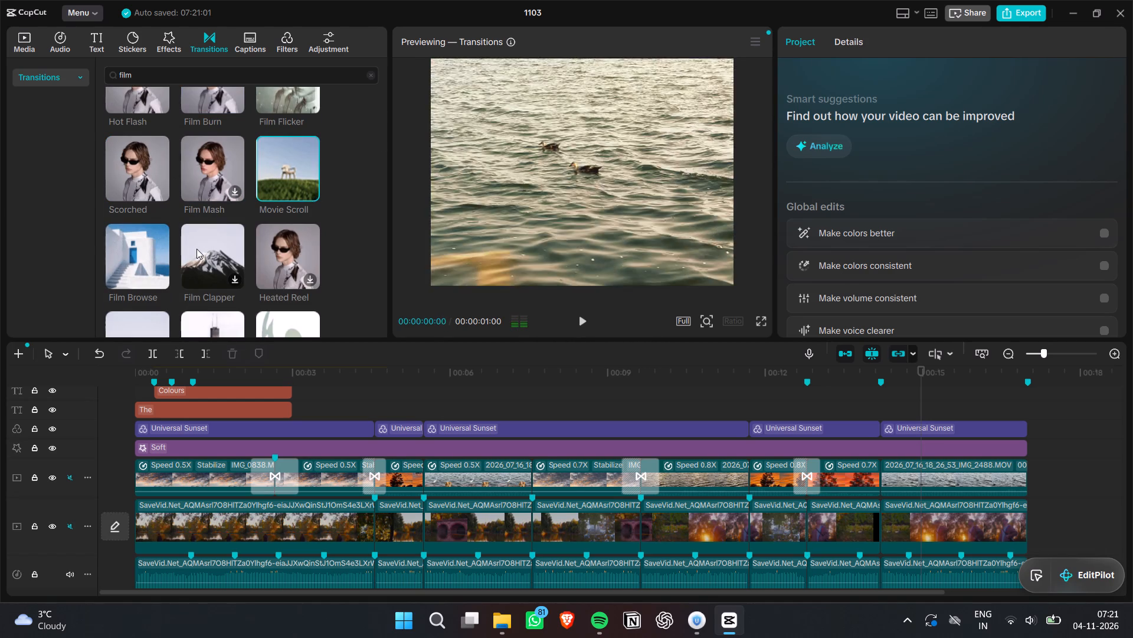
{"action": "left_click", "coordinate": [197, 249]}
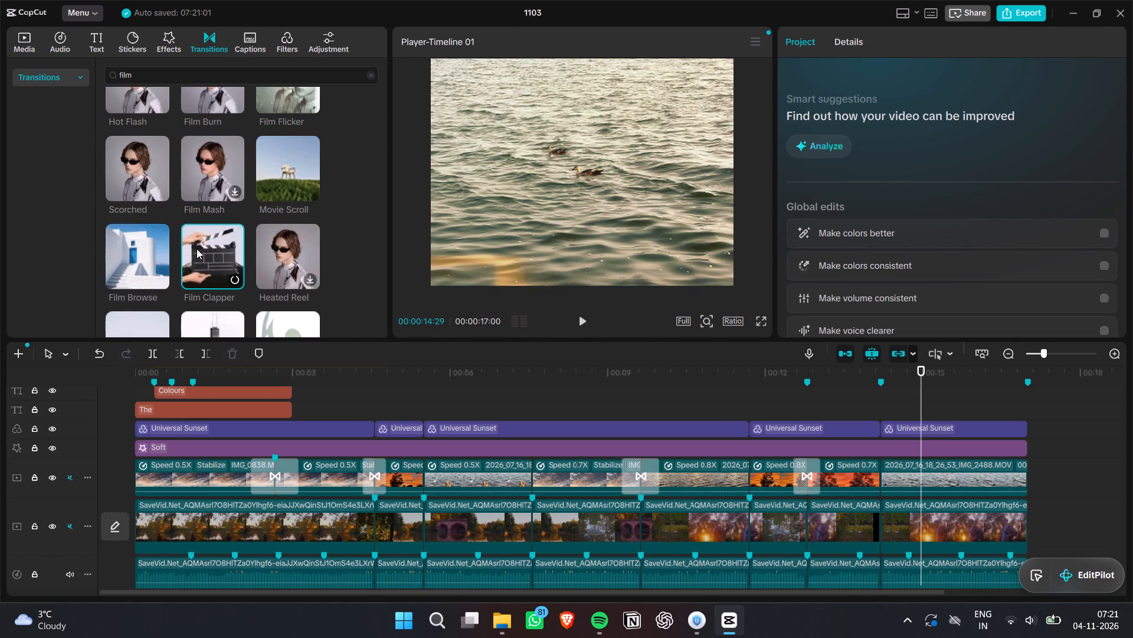
{"action": "scroll", "coordinate": [293, 284], "scroll_direction": "down", "scroll_amount": 4}
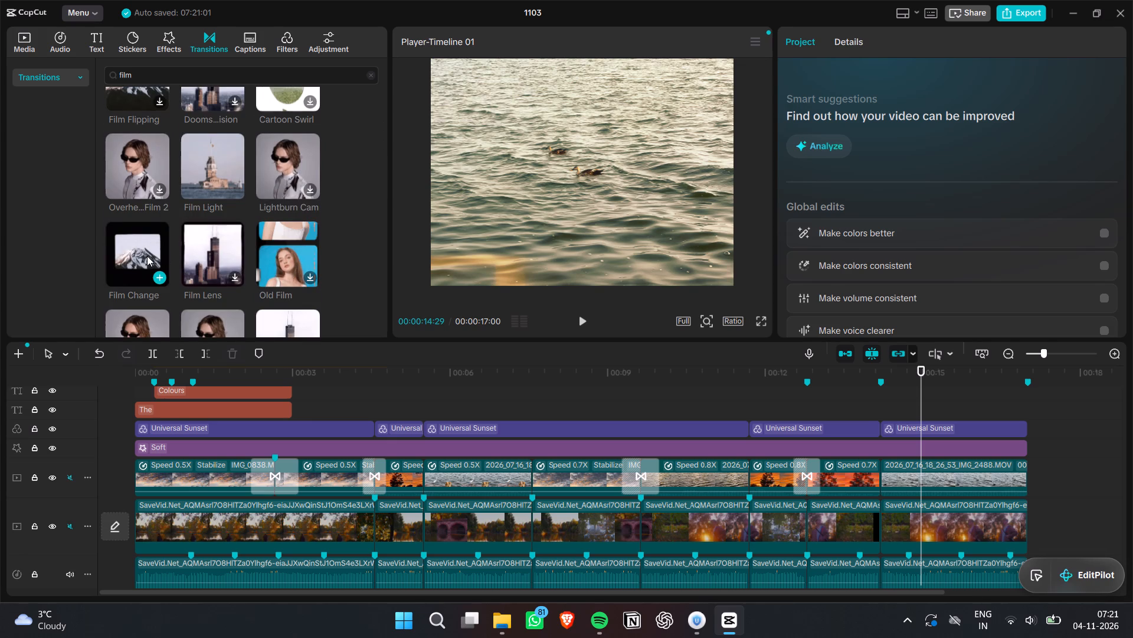
Play back from the Film Flare cut to the end, and watch the whole edit in full screen.
{"action": "left_click", "coordinate": [823, 375]}
{"action": "key", "text": "space"}
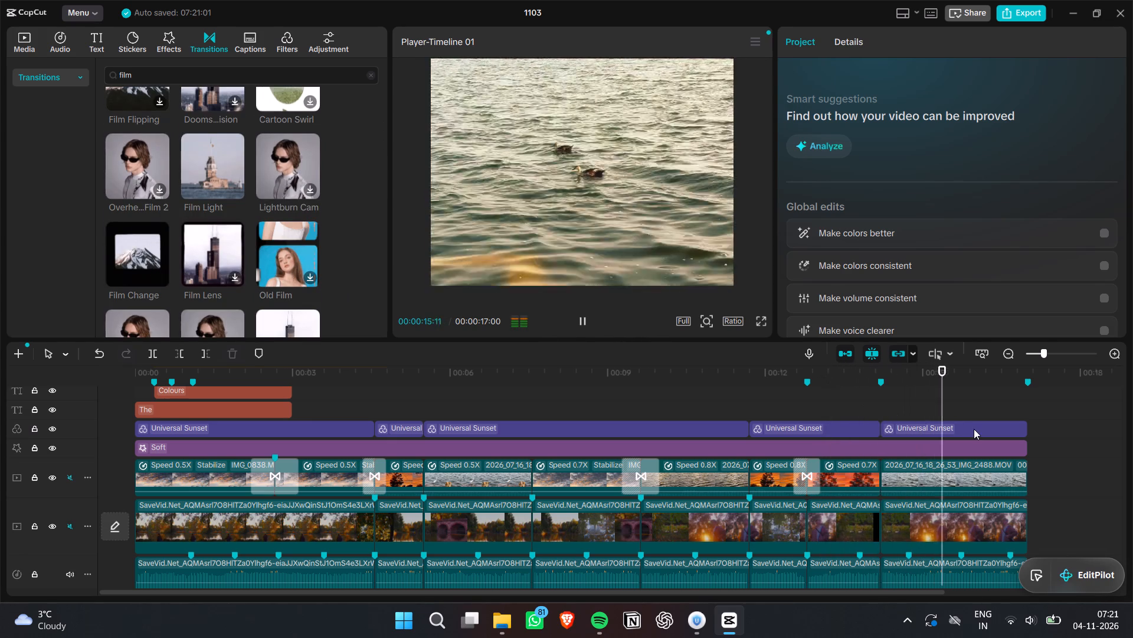
{"action": "scroll", "coordinate": [1059, 477], "scroll_direction": "down", "scroll_amount": 2, "text": "ctrl"}
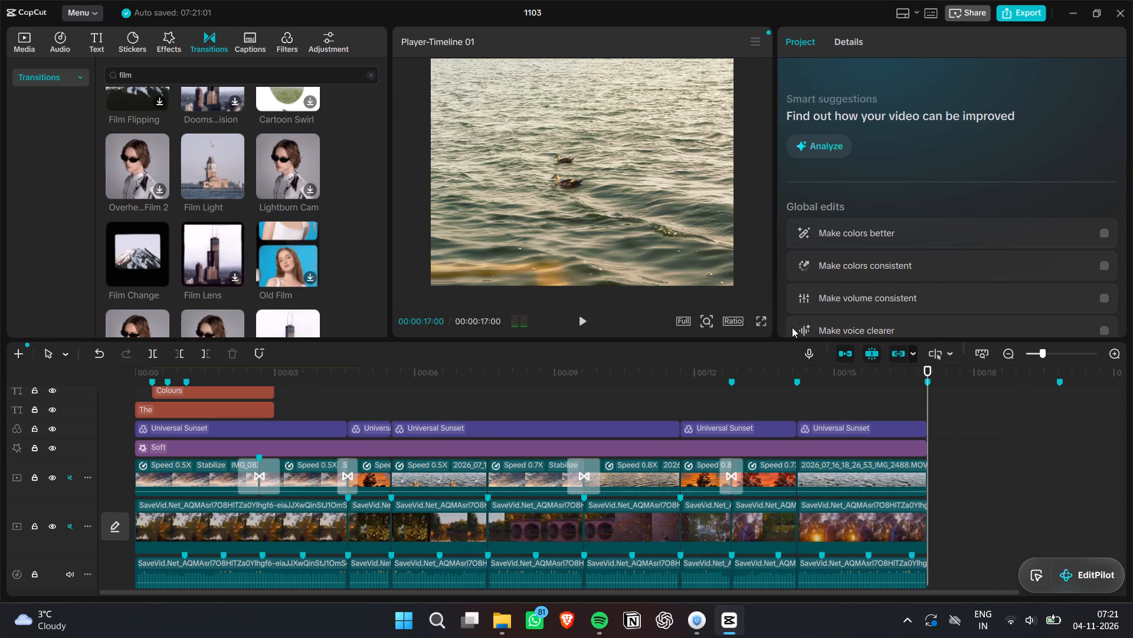
{"action": "left_click", "coordinate": [769, 319]}
{"action": "left_click", "coordinate": [764, 319]}
{"action": "key", "text": "space"}
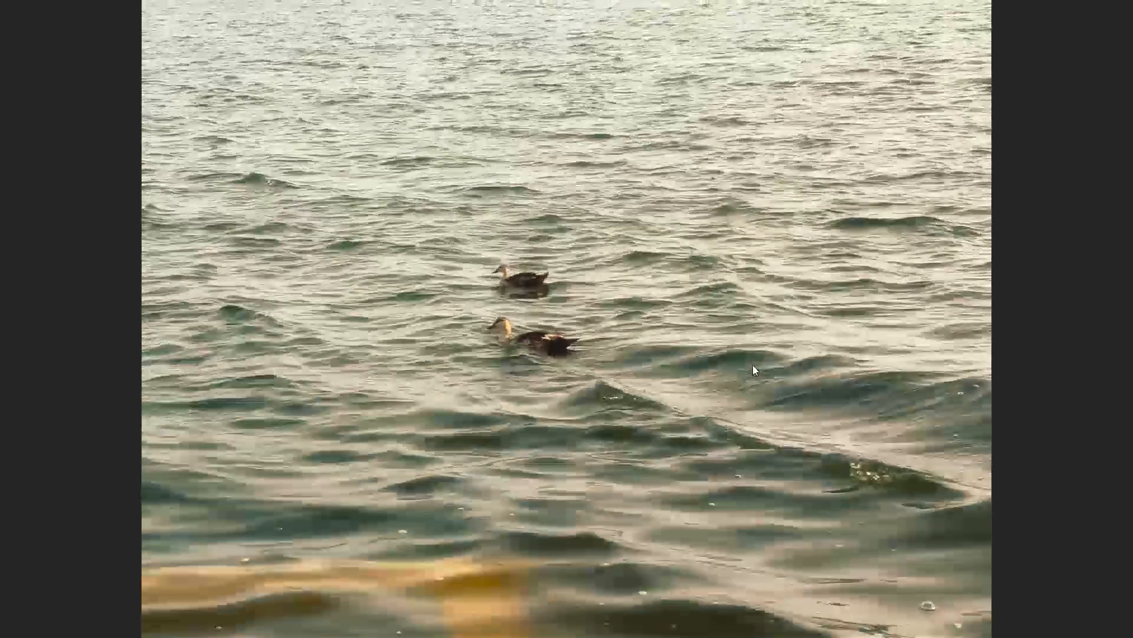
{"action": "key", "text": "Escape"}
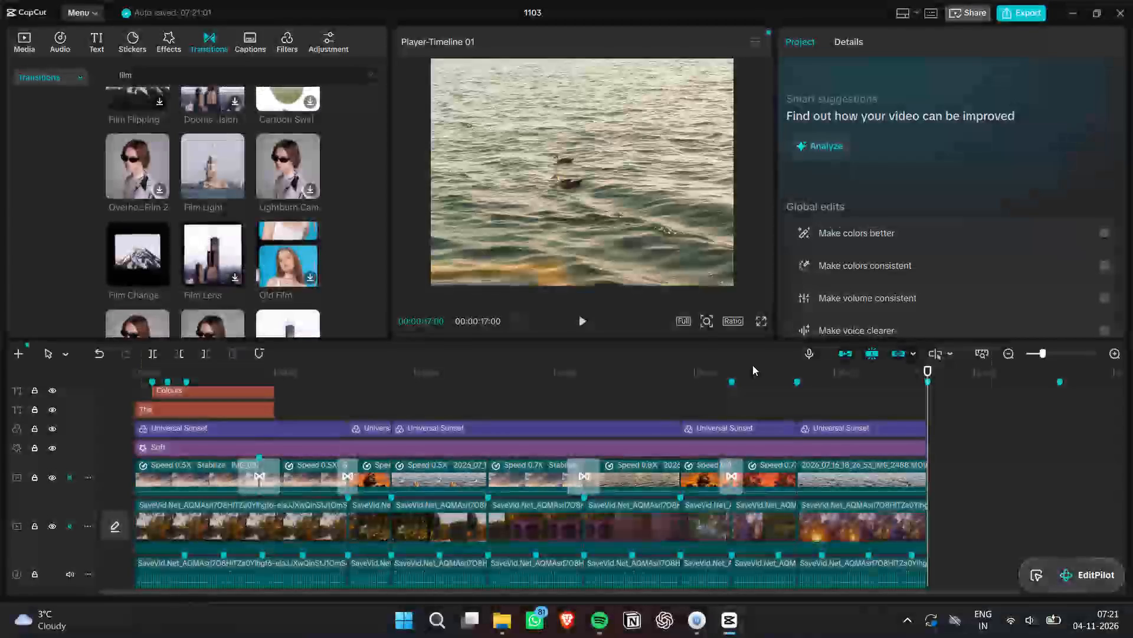
Export the edit as 1103(2), a 4K H.264 mp4 at 30fps, and close the project without sharing the video.
{"action": "scroll", "coordinate": [962, 526], "scroll_direction": "down", "scroll_amount": 2}
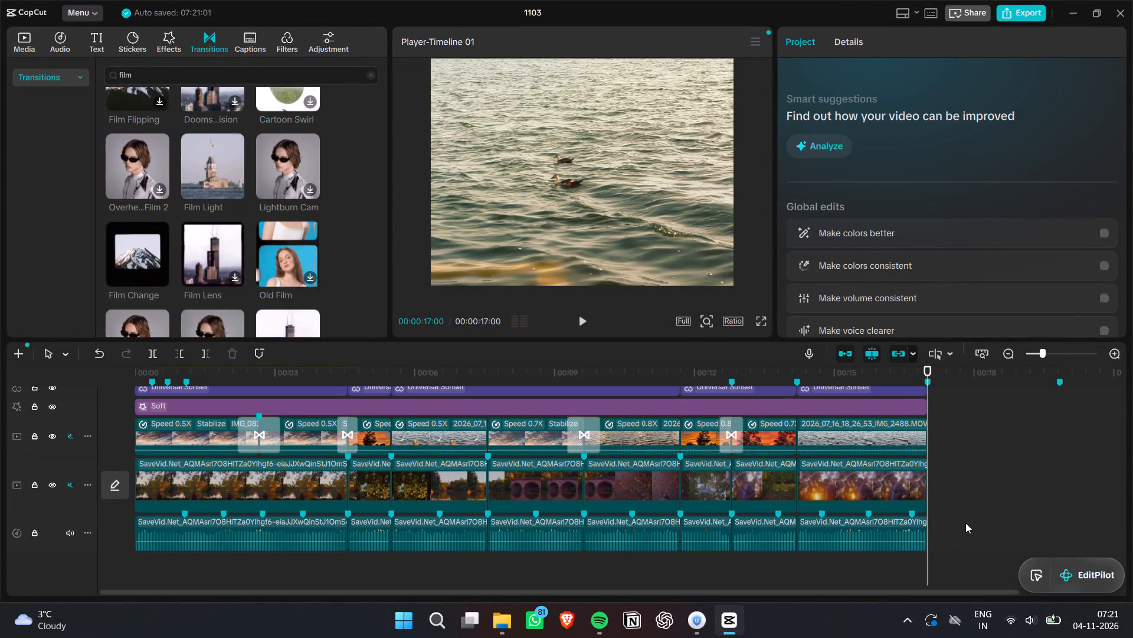
{"action": "scroll", "coordinate": [965, 523], "scroll_direction": "down", "scroll_amount": 4}
{"action": "left_click", "coordinate": [1014, 17]}
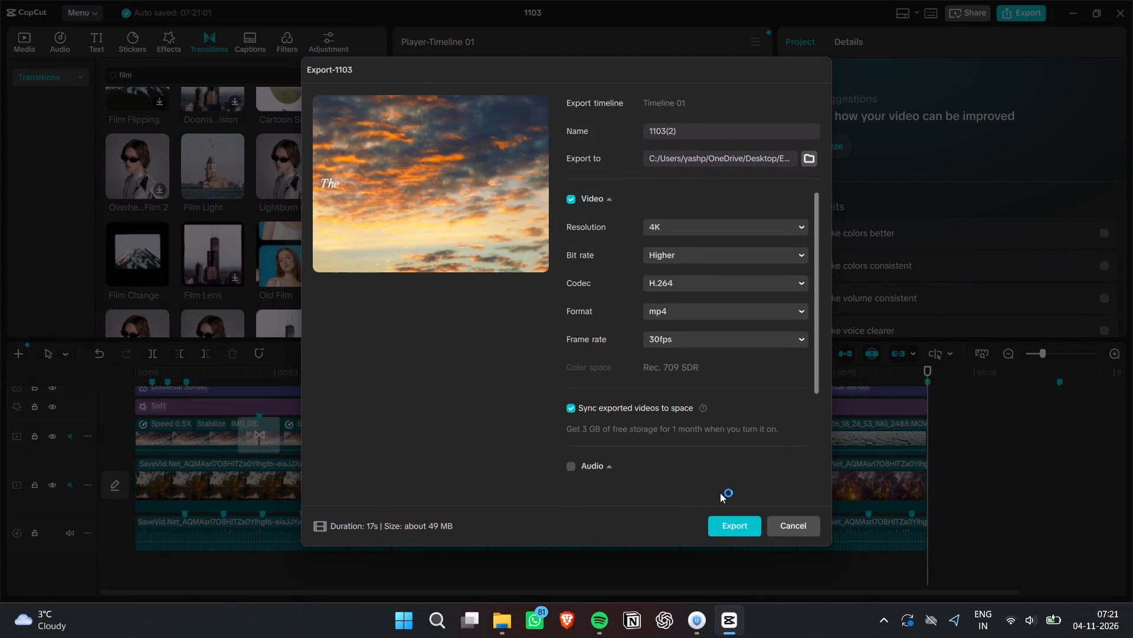
{"action": "left_click", "coordinate": [723, 522]}
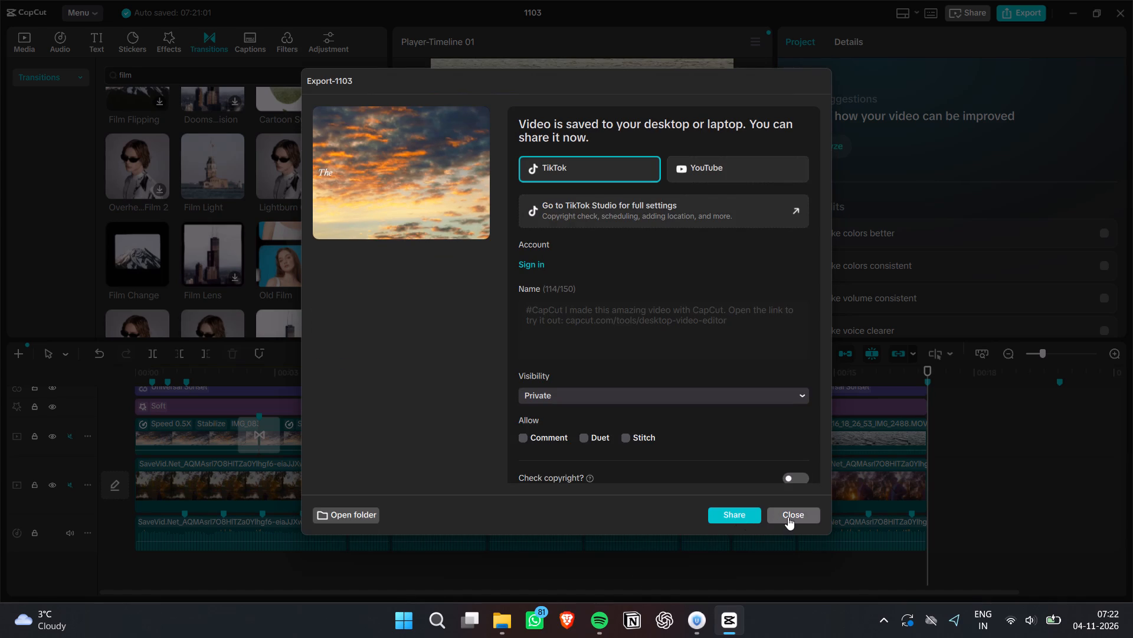
{"action": "left_click", "coordinate": [788, 517]}
{"action": "left_click", "coordinate": [1124, 8]}
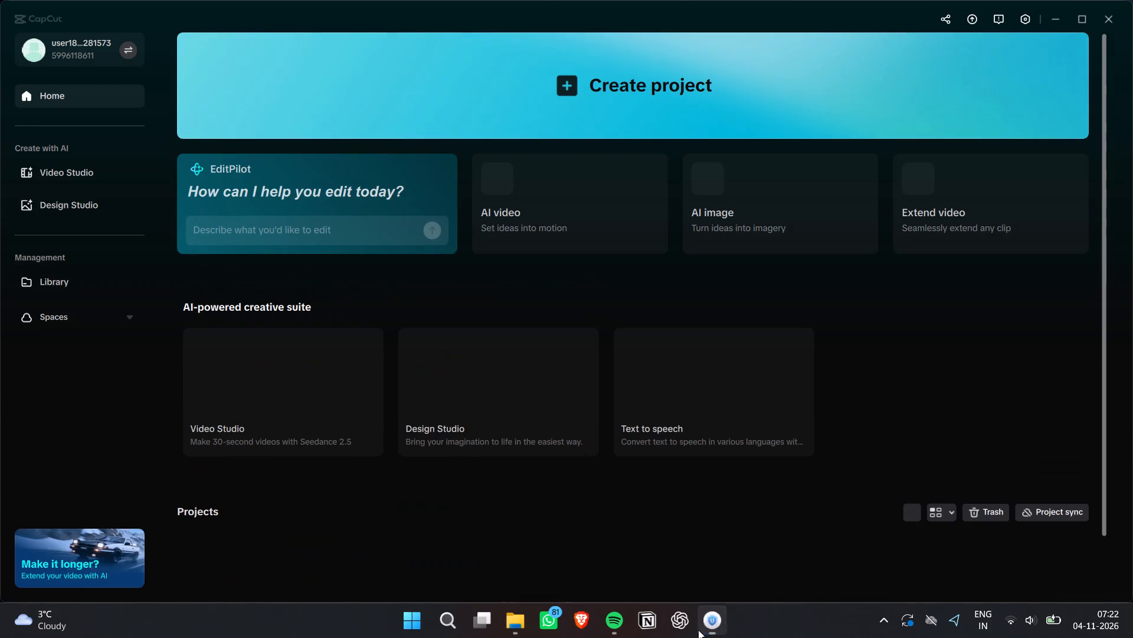
Switch to UrbanVPN and disconnect the Russia connection, closing the CapCut home and Edits folder windows behind it.
{"action": "left_click", "coordinate": [700, 620]}
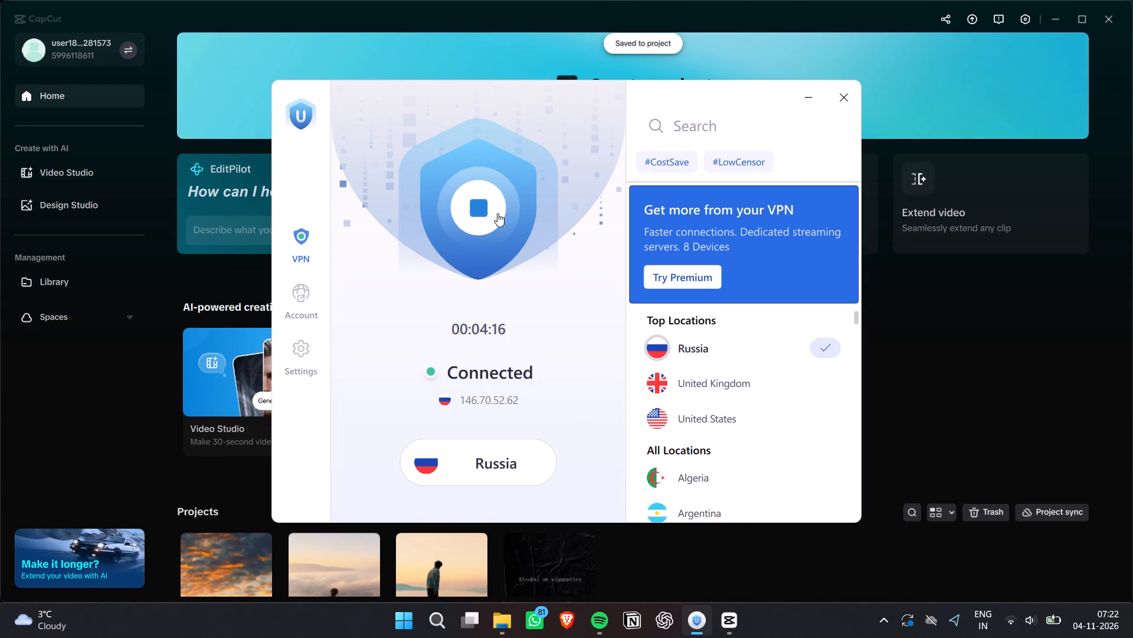
{"action": "left_click", "coordinate": [1112, 8]}
{"action": "left_click", "coordinate": [499, 209]}
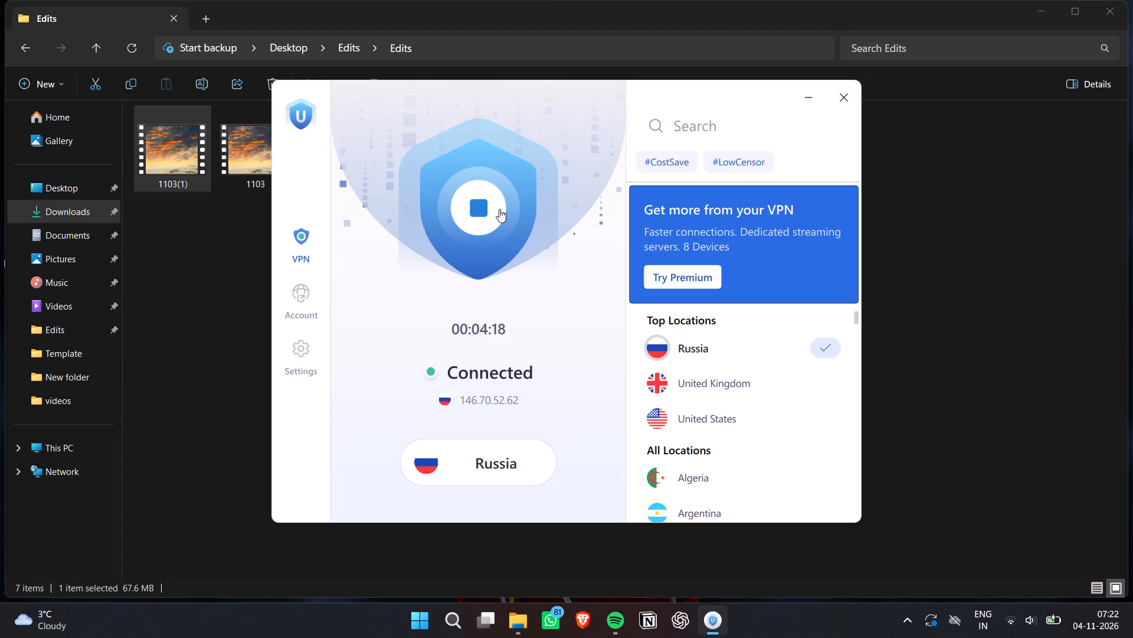
{"action": "left_click", "coordinate": [1110, 11]}
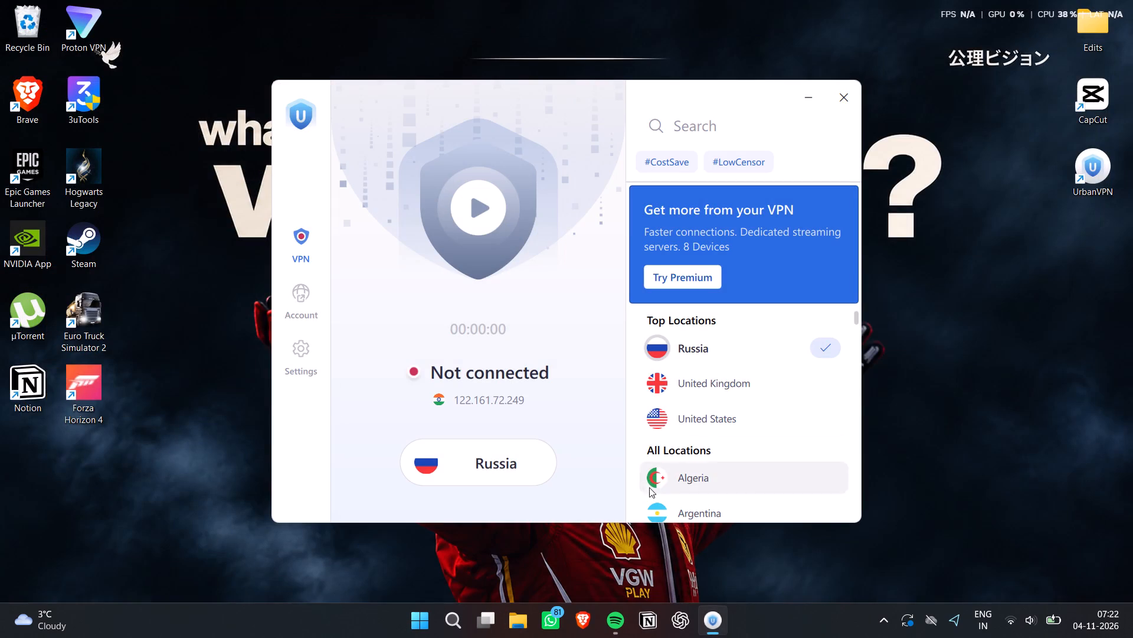
Close UrbanVPN and switch to Brave, leaving only a new tab in place of the Instagram and YouTube tabs.
{"action": "left_click", "coordinate": [856, 105]}
{"action": "left_click", "coordinate": [604, 619]}
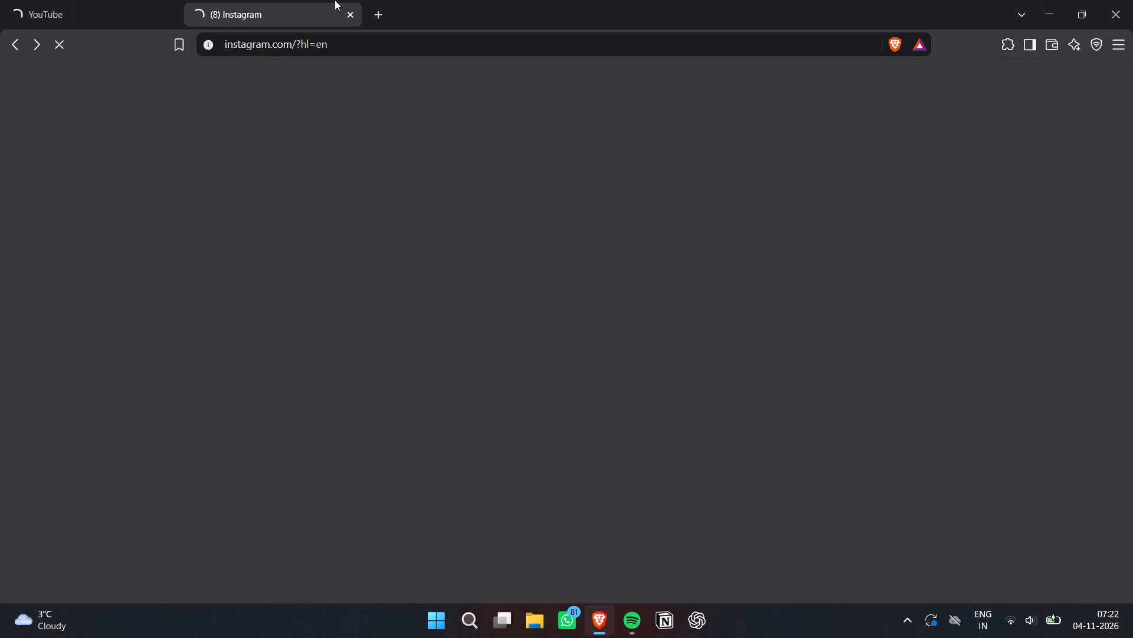
{"action": "left_click", "coordinate": [381, 9]}
{"action": "left_click", "coordinate": [348, 14]}
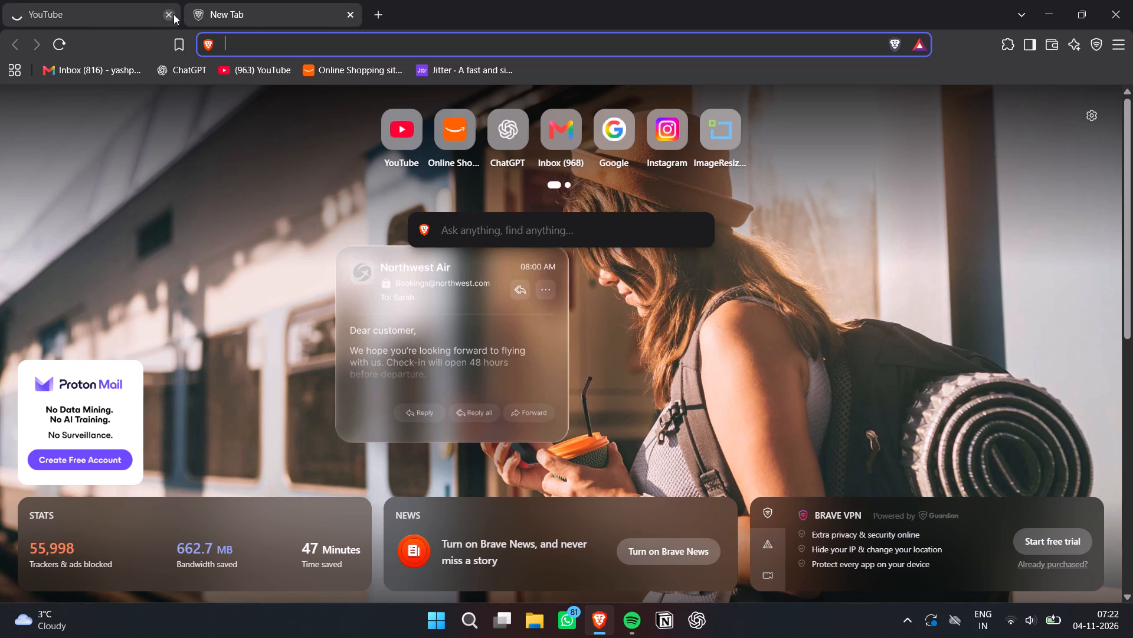
{"action": "left_click", "coordinate": [173, 14]}
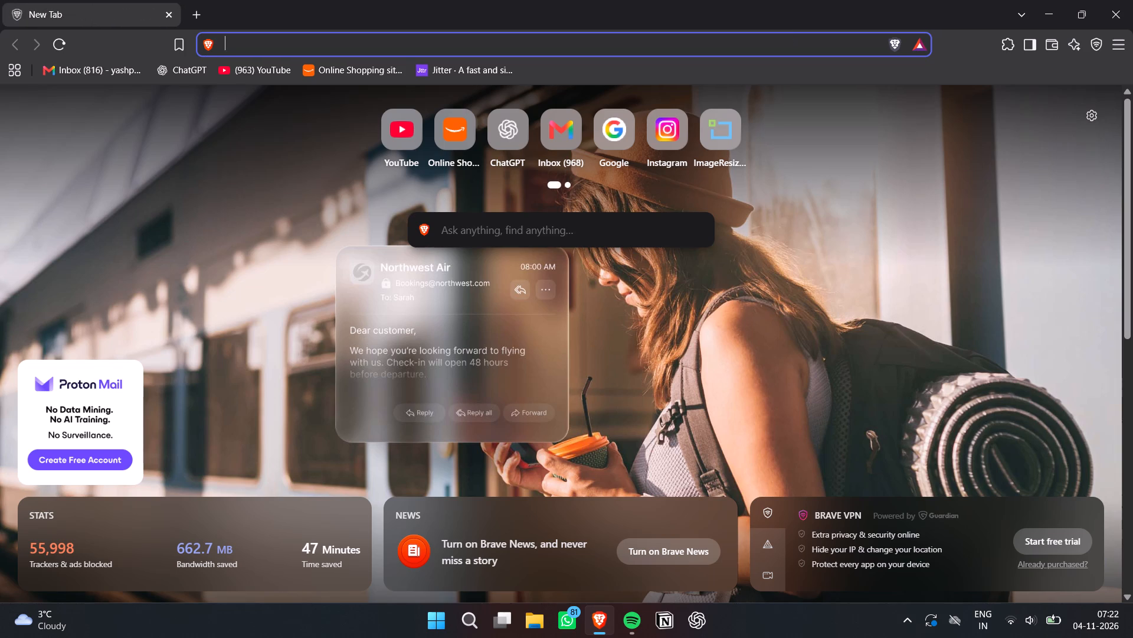
Search the web for davinci resolve and open Blackmagic Design's DaVinci Resolve page from the results.
{"action": "left_click", "coordinate": [782, 43]}
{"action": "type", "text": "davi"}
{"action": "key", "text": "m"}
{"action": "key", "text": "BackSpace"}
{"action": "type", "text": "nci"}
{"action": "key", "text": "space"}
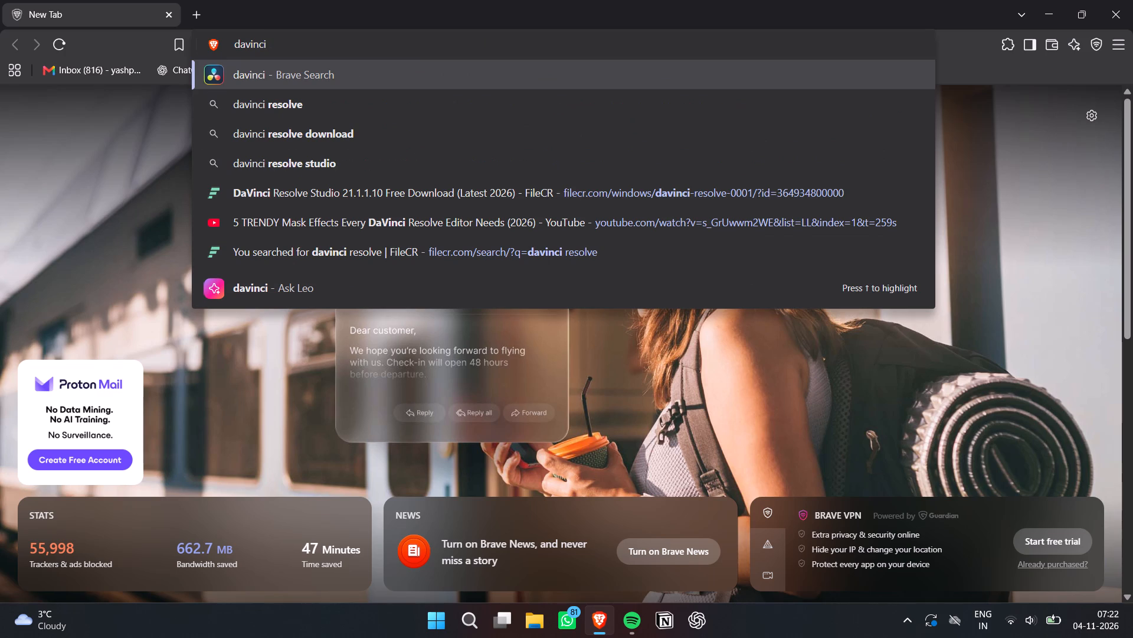
{"action": "left_click", "coordinate": [578, 110]}
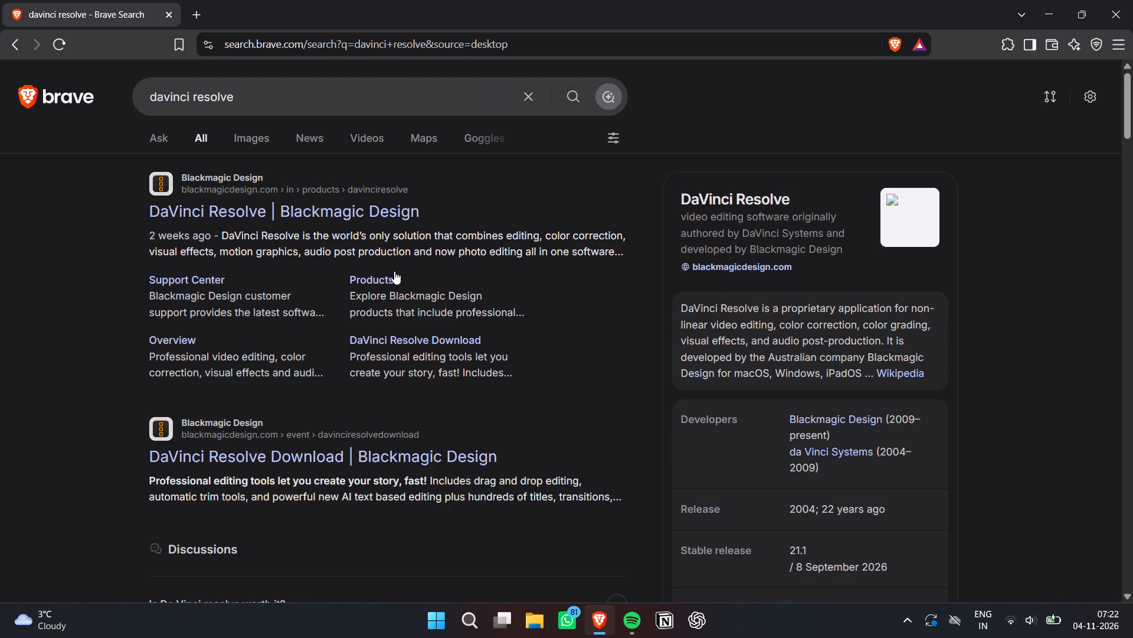
{"action": "left_click", "coordinate": [328, 211]}
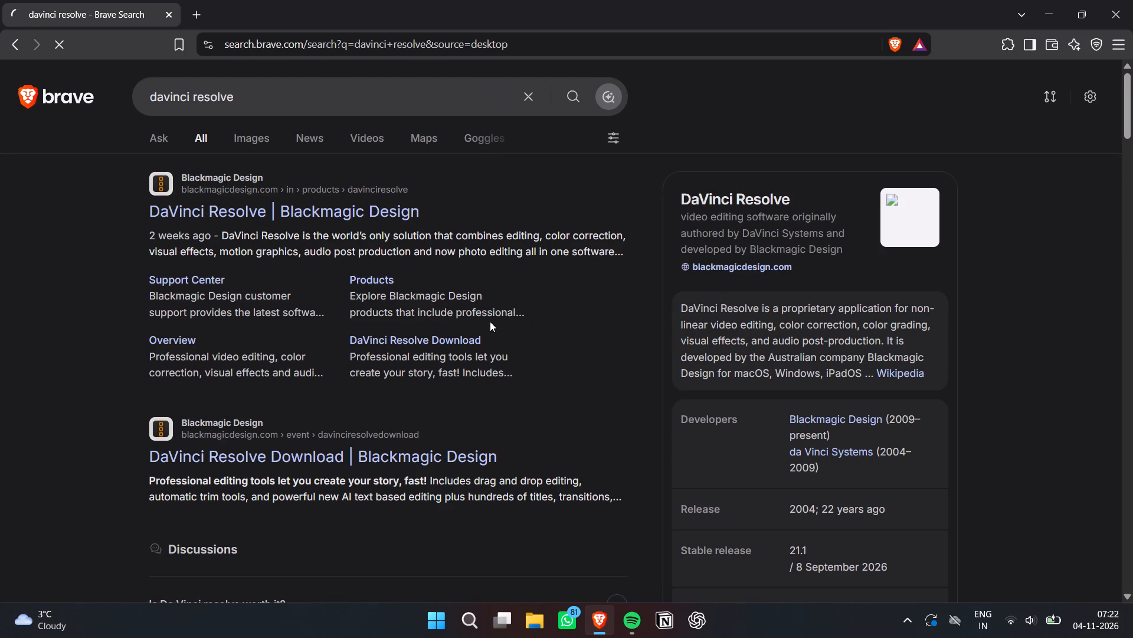